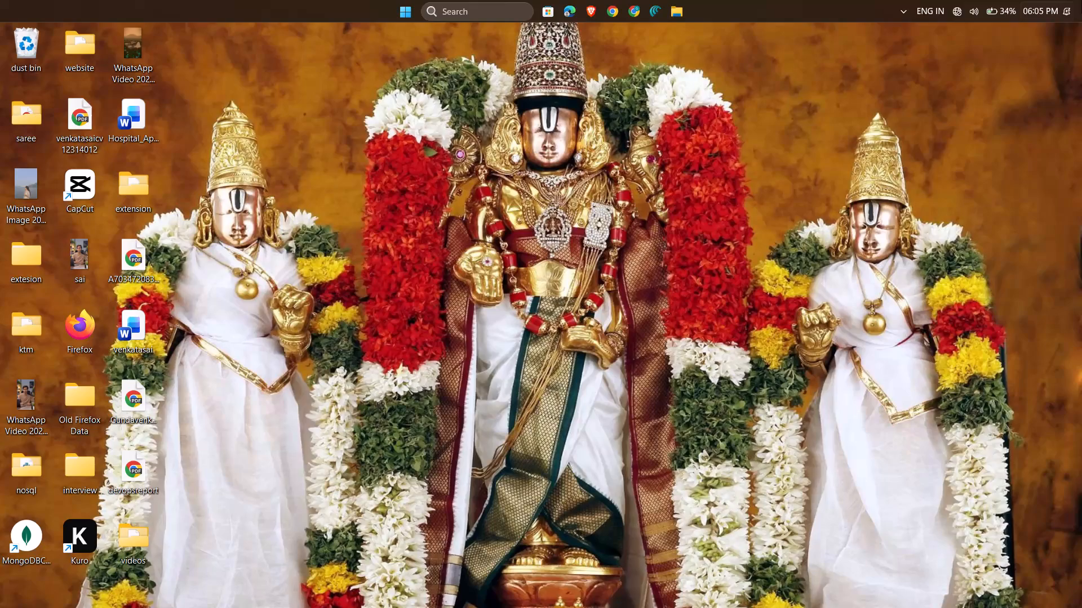
Turn on Wi-Fi, connect to the LPU Hostels network, and close the network login page.
left_click(994, 3)
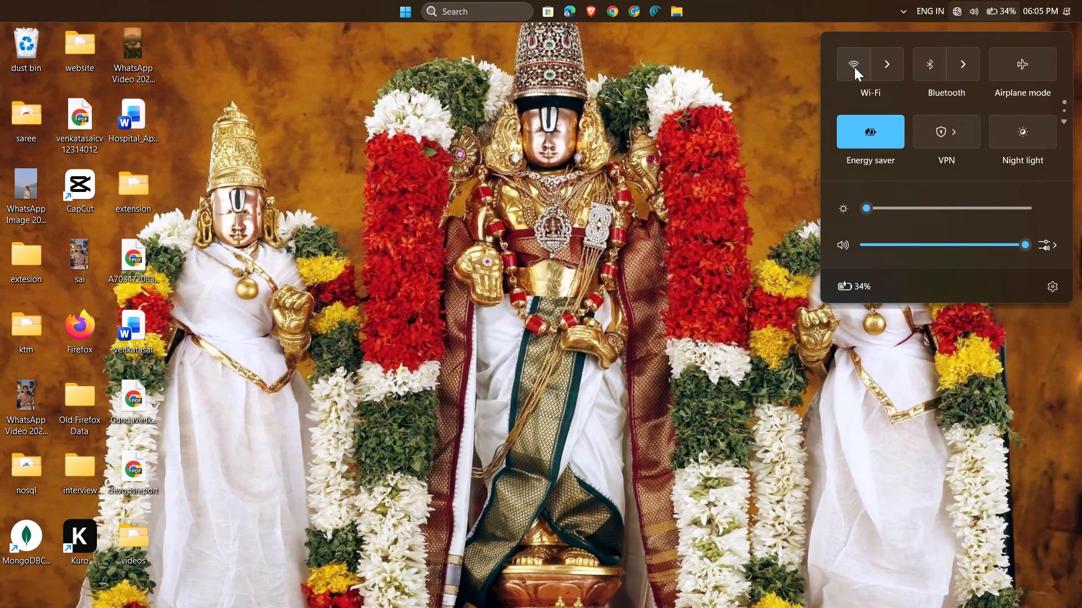
left_click(854, 67)
left_click(893, 65)
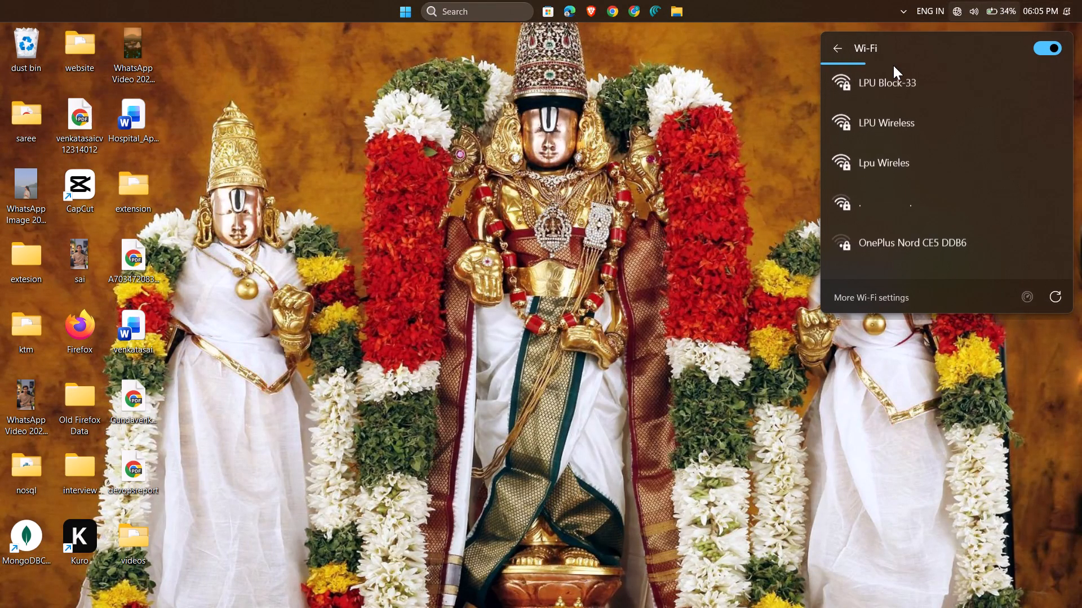
left_click(880, 76)
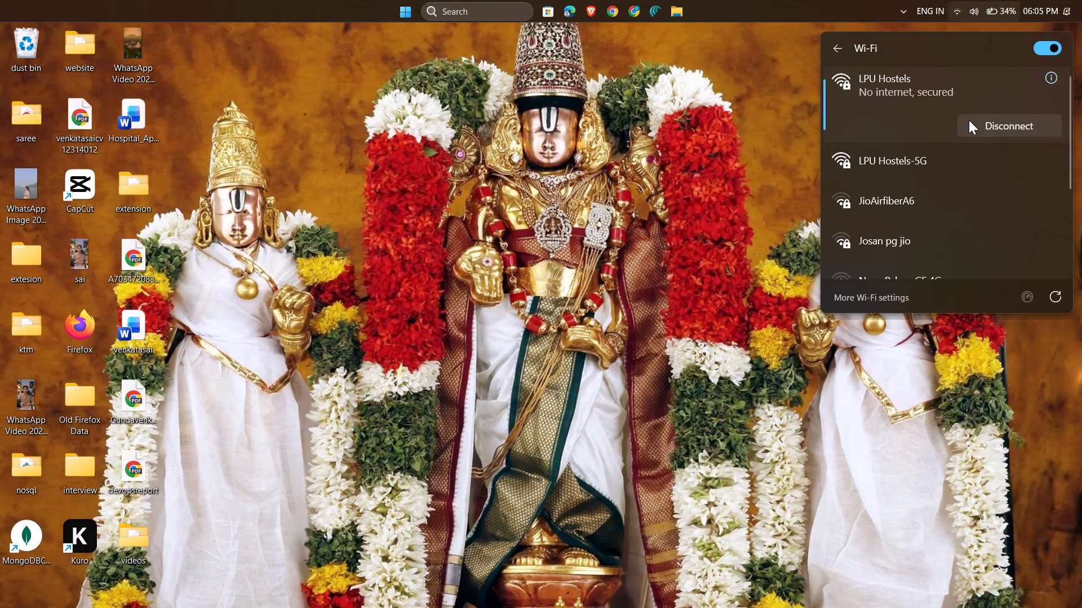
left_click(918, 120)
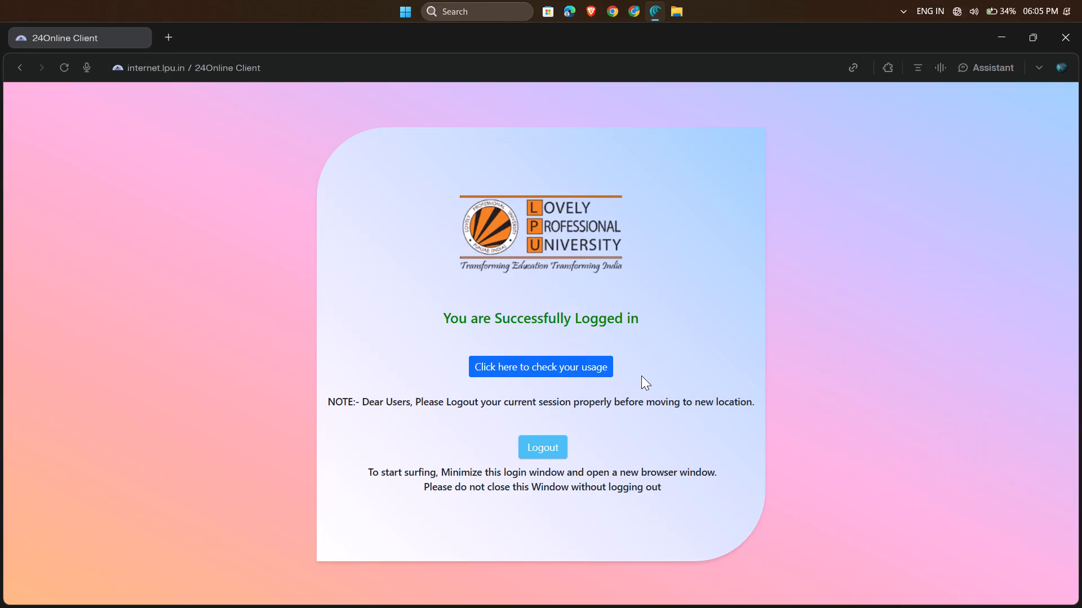
left_click(137, 35)
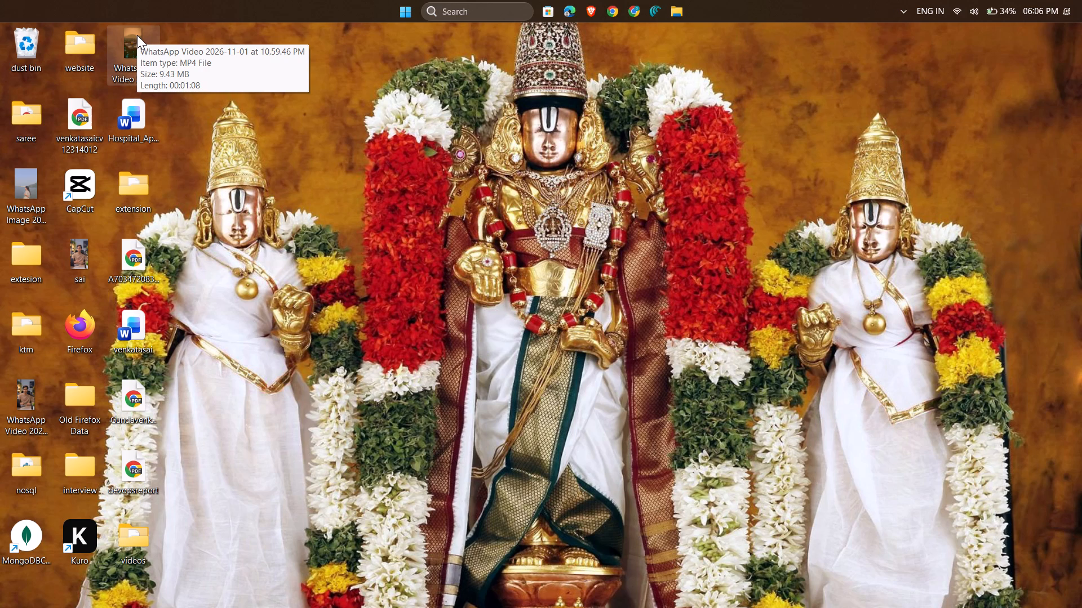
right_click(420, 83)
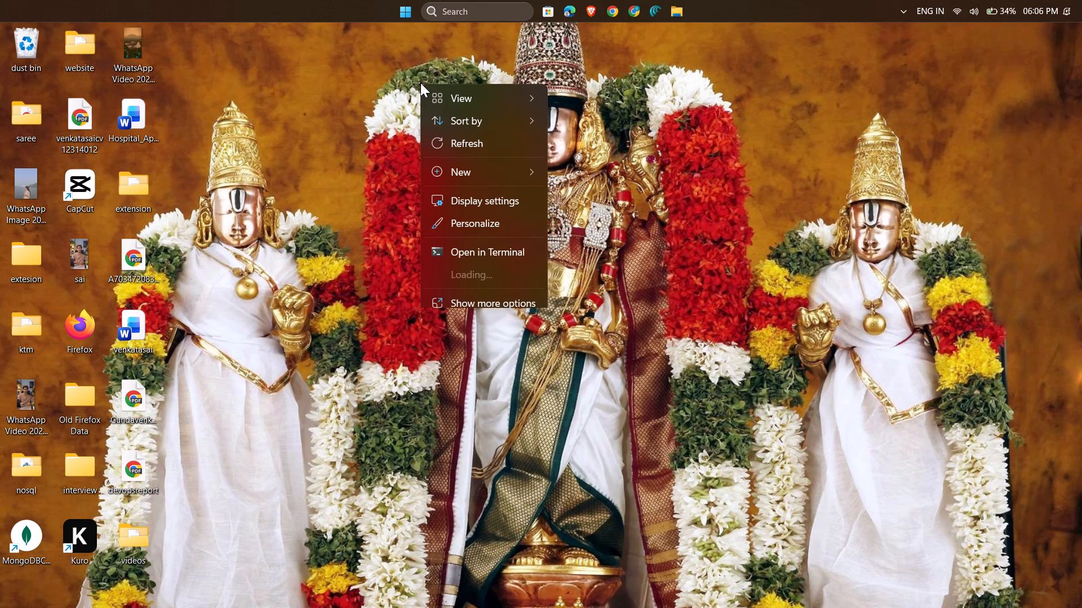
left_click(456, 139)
Launch CapCut from the desktop.
double_click(76, 190)
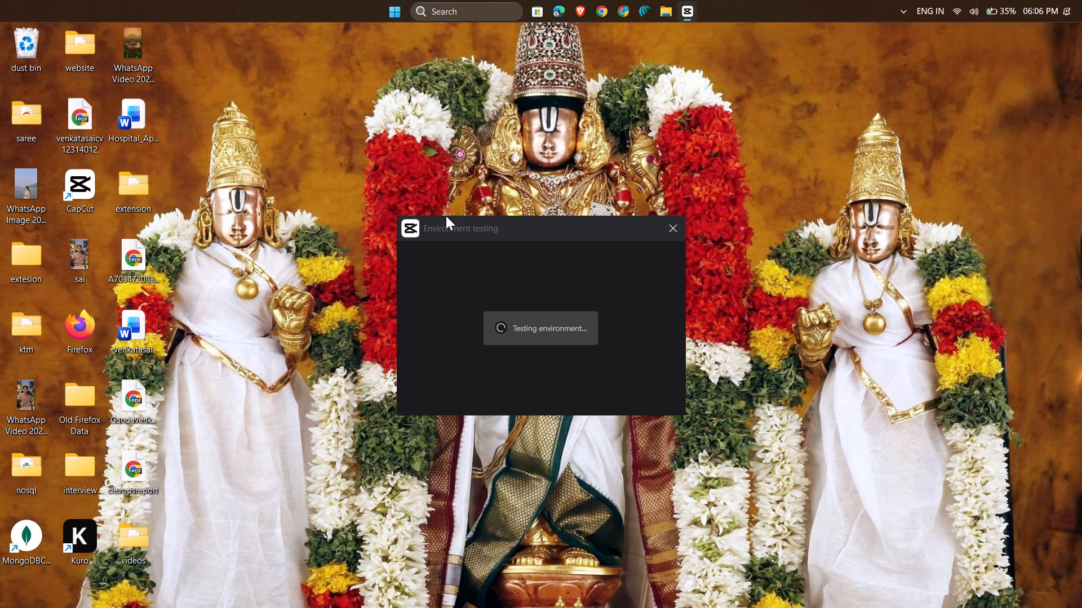
Turn on Bluetooth in the system quick settings and close them.
left_click(979, 6)
left_click(945, 69)
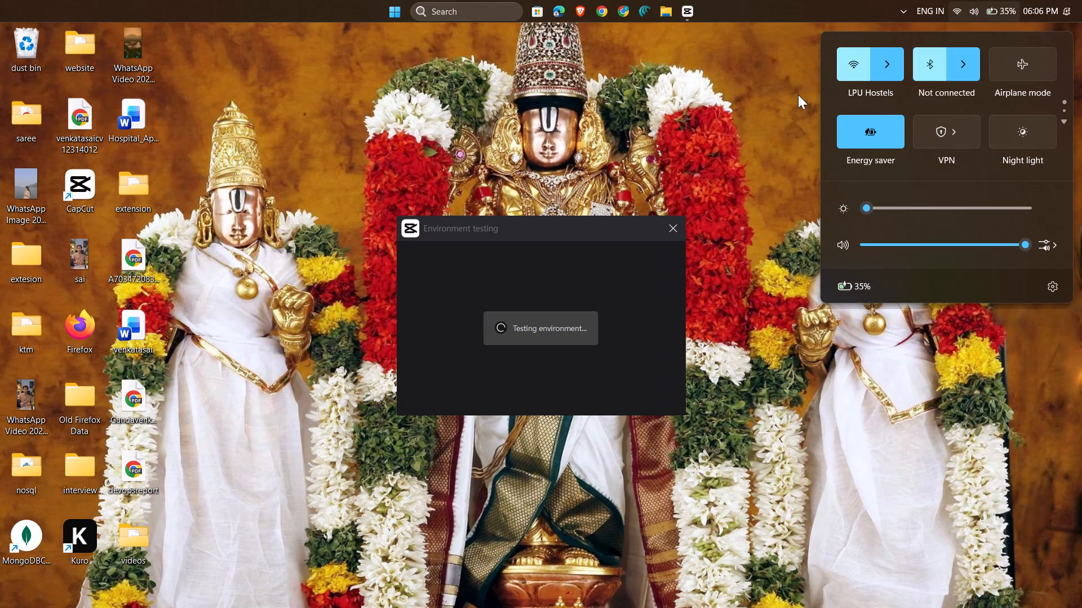
left_click(797, 95)
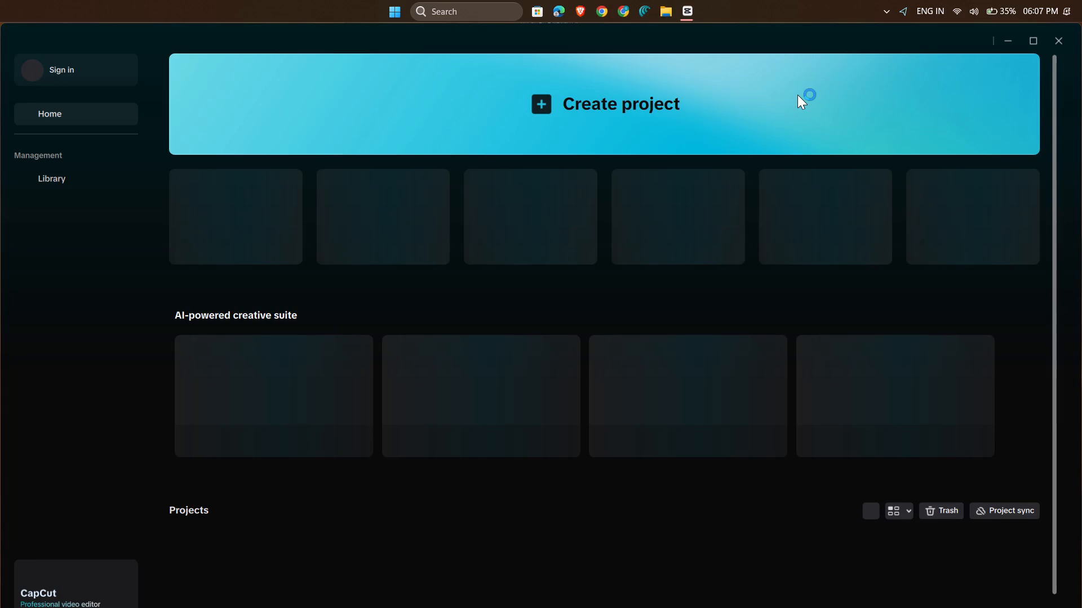
Open the existing project 1103 from the CapCut projects list.
scroll(444, 299, "down", 2)
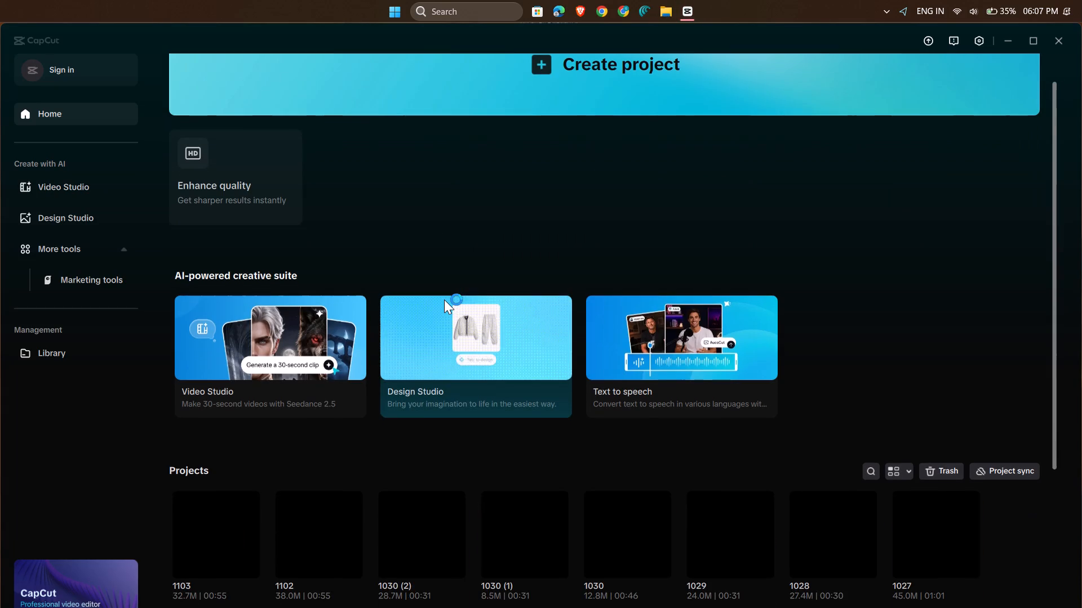
scroll(444, 299, "down", 3)
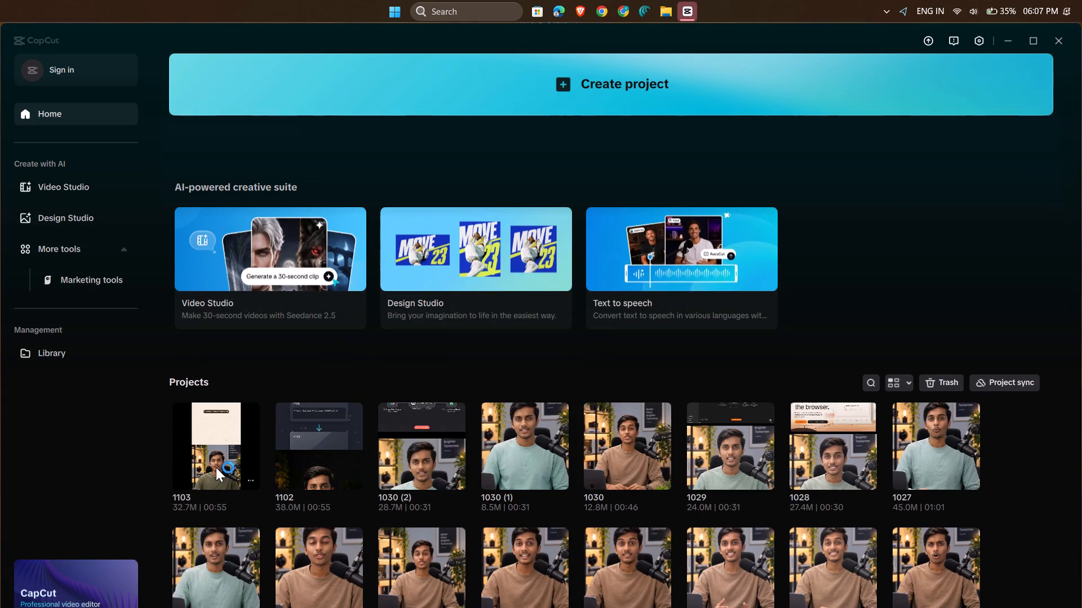
left_click(216, 467)
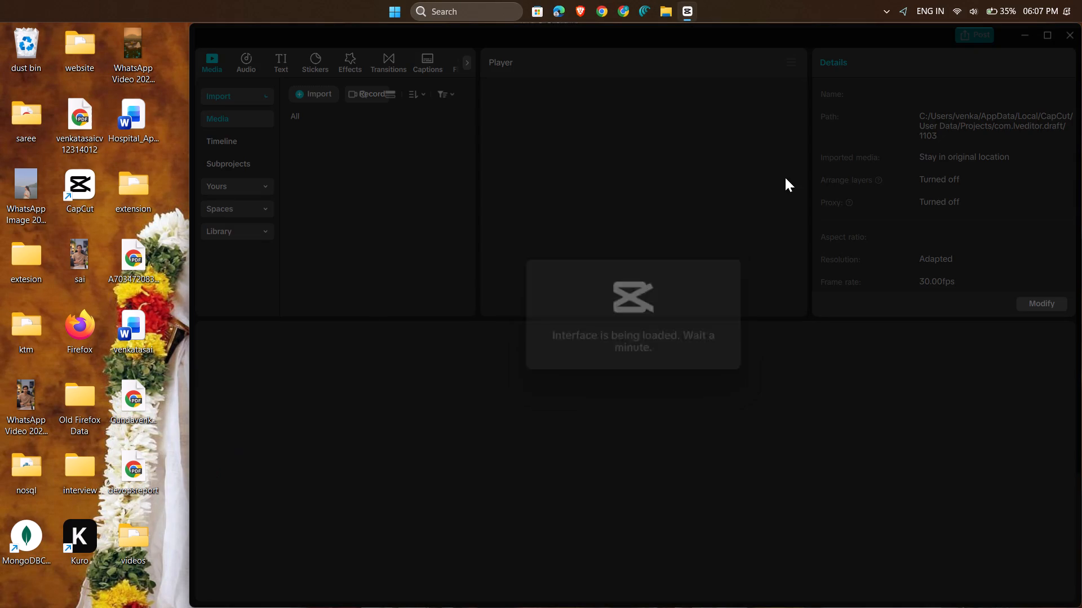
Maximize the editor window and mute the original sound of the track holding the 3-11-main.mp4 clips.
left_click(1050, 34)
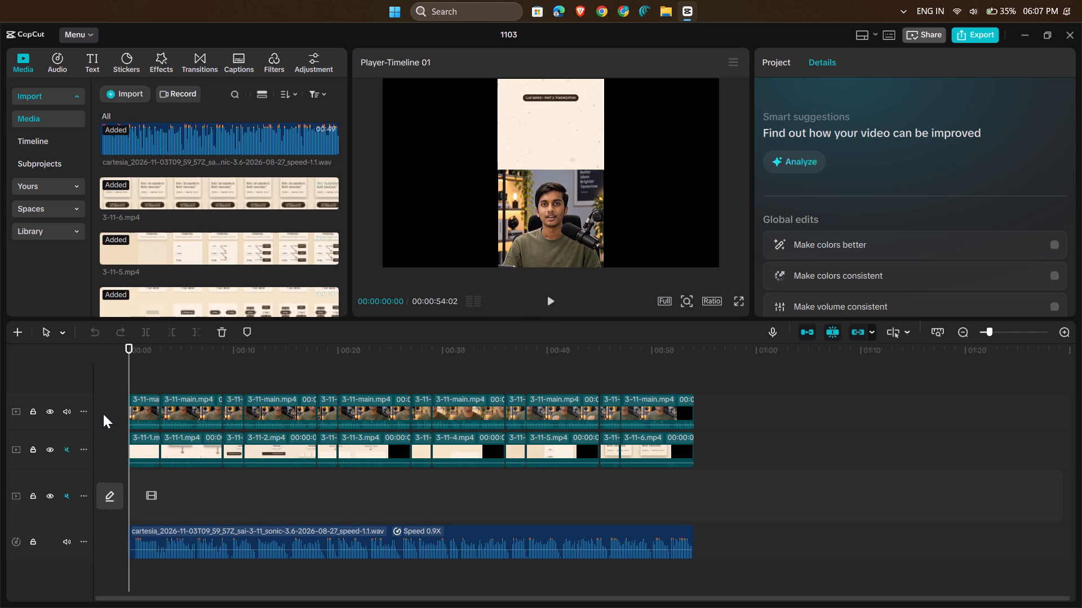
left_click(68, 412)
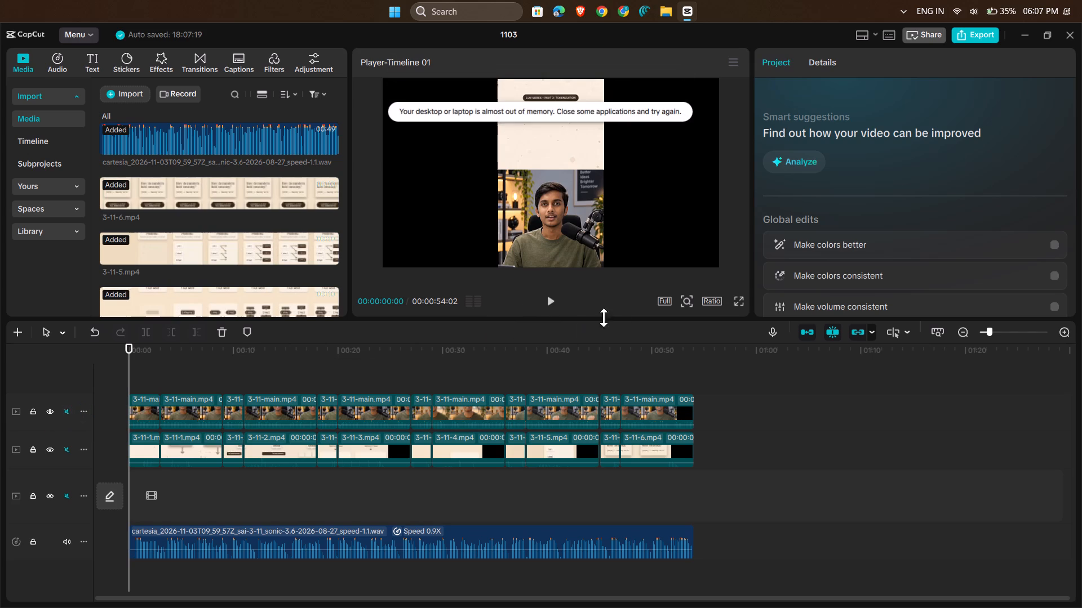
Play the timeline from the beginning to check the video and its voice-over.
left_click(548, 298)
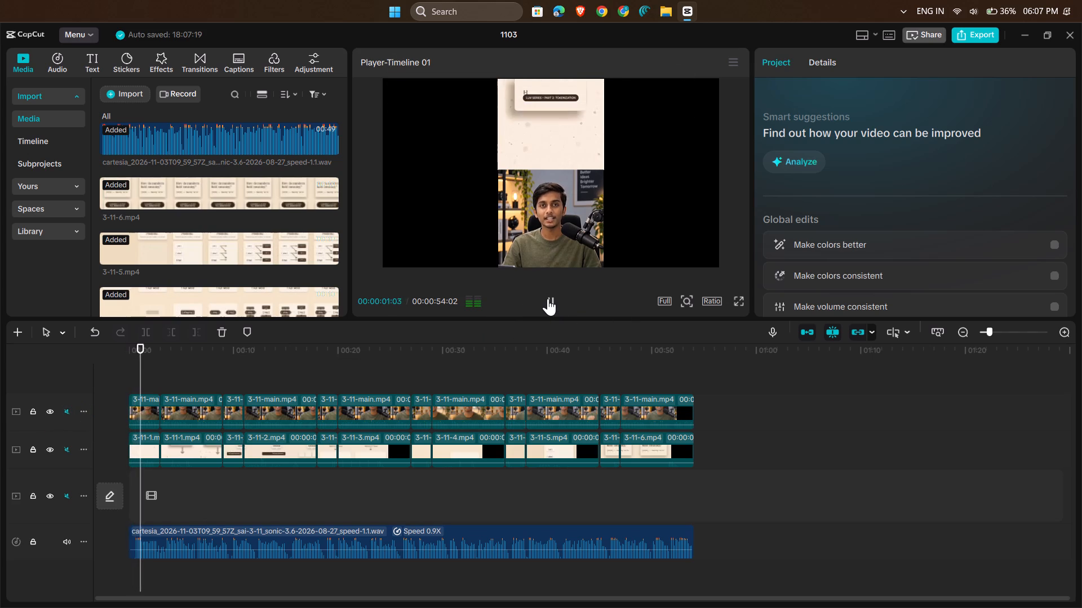
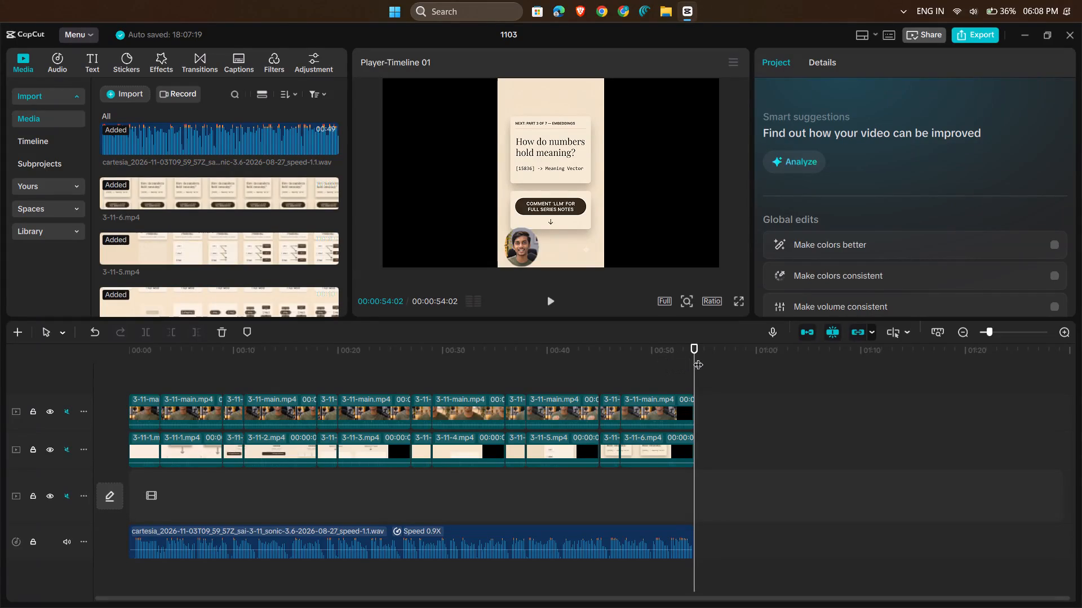
Replay the opening seconds of the timeline from the start to check the picture against the voice-over.
left_click_drag(695, 354, 148, 438)
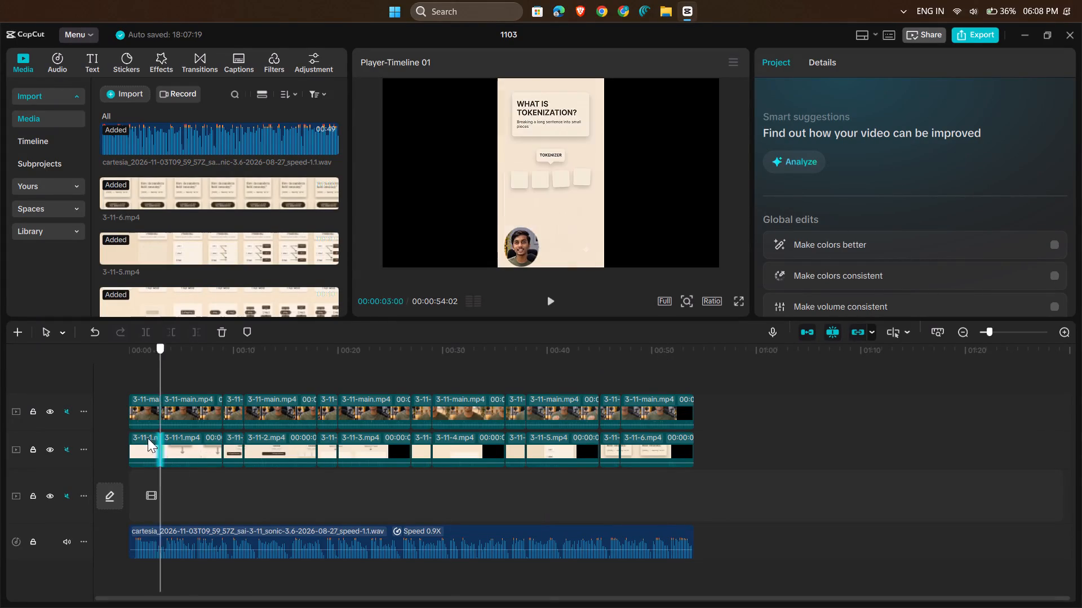
left_click_drag(148, 438, 90, 448)
left_click(549, 298)
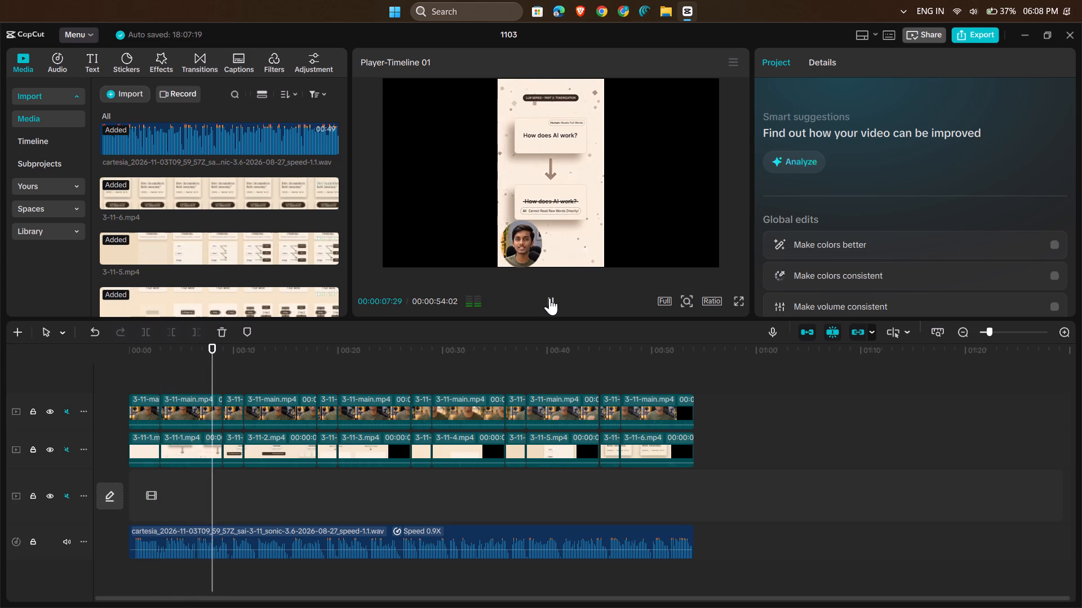
left_click(549, 298)
left_click_drag(217, 358, 45, 377)
left_click(551, 300)
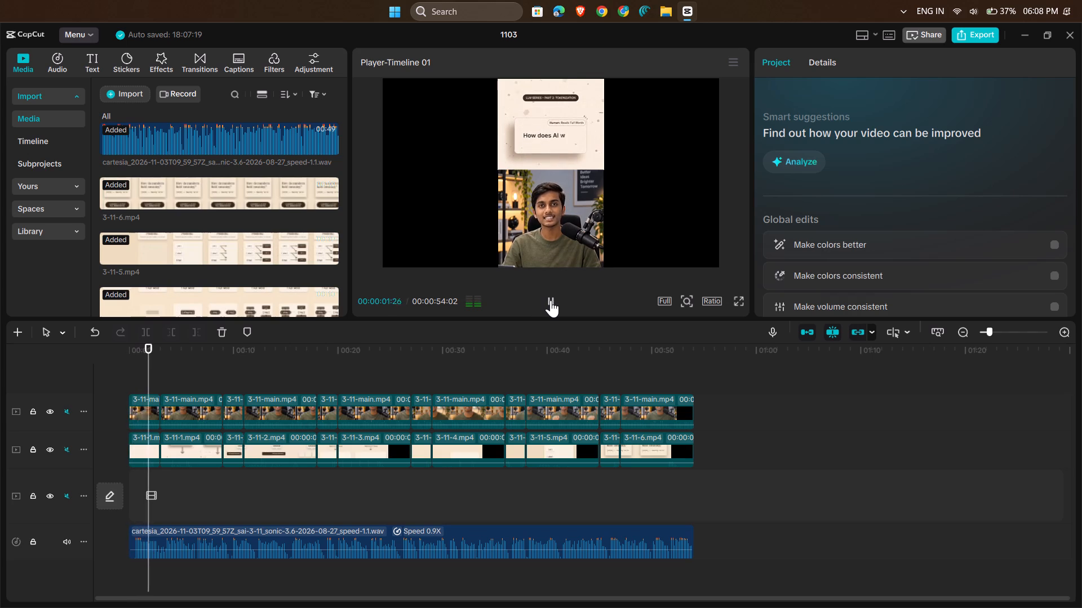
left_click(551, 300)
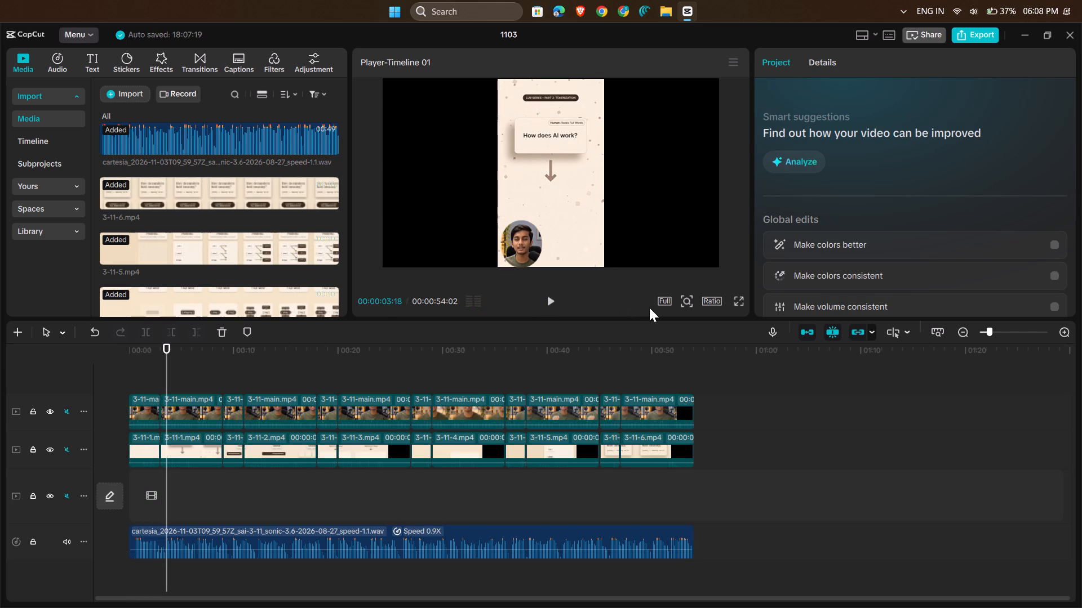
View the current frame of the first explainer clip in full screen, and return to the editor.
left_click(736, 304)
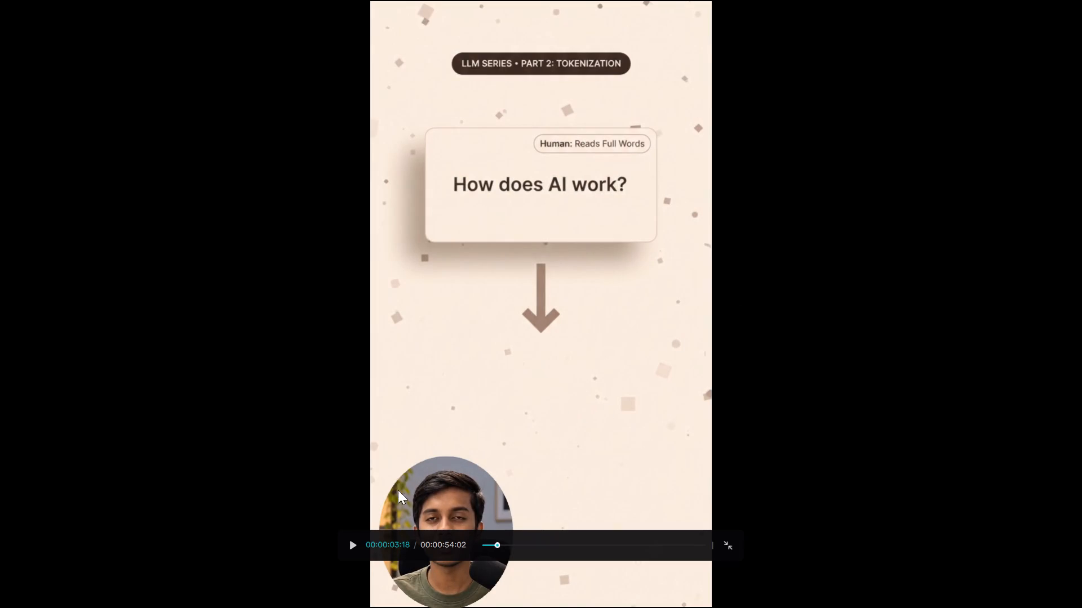
key("Escape")
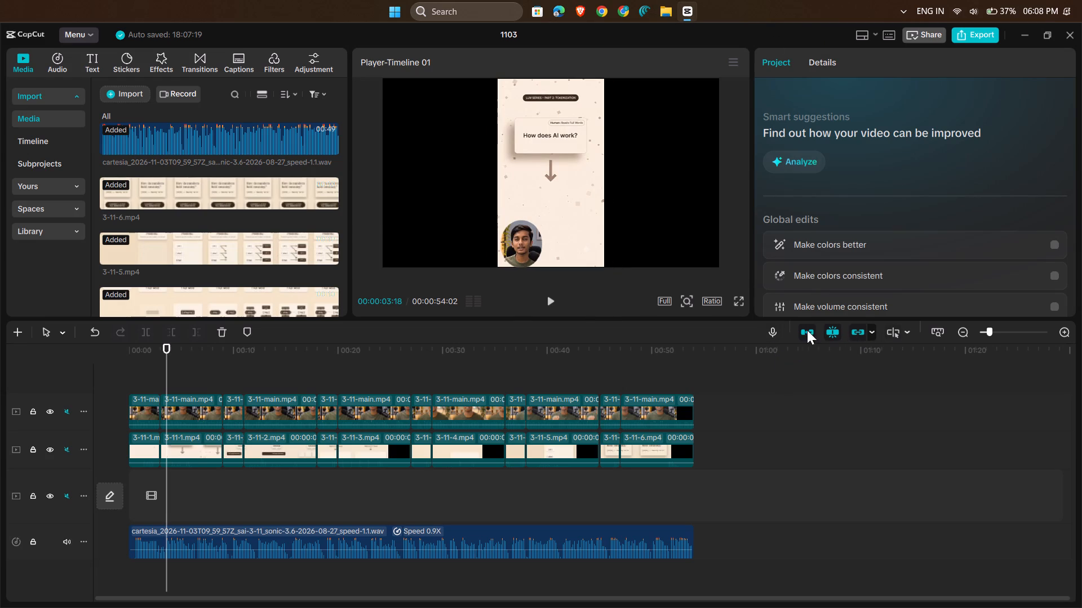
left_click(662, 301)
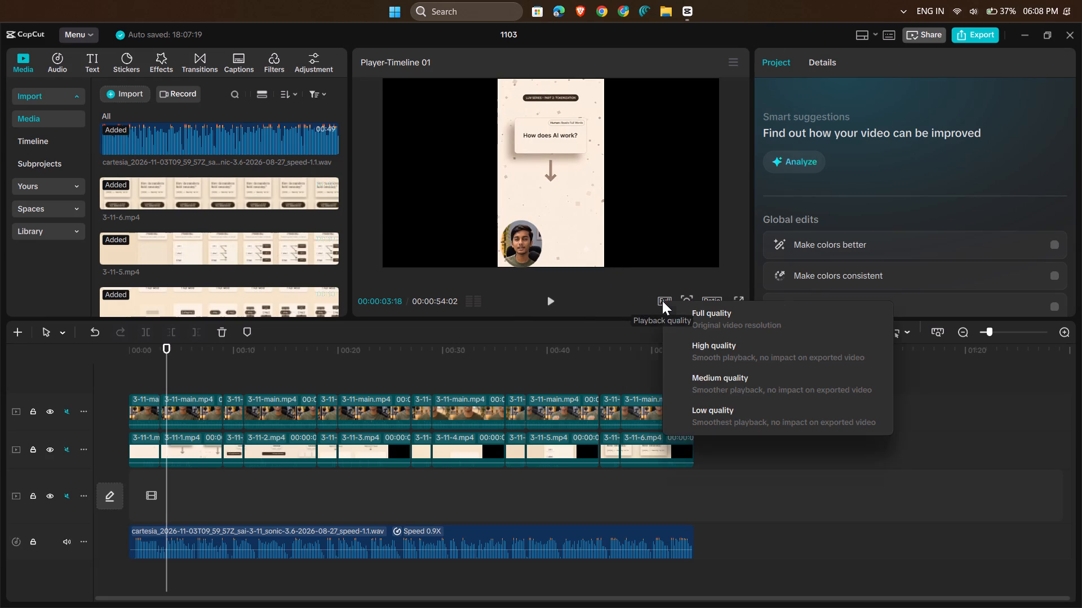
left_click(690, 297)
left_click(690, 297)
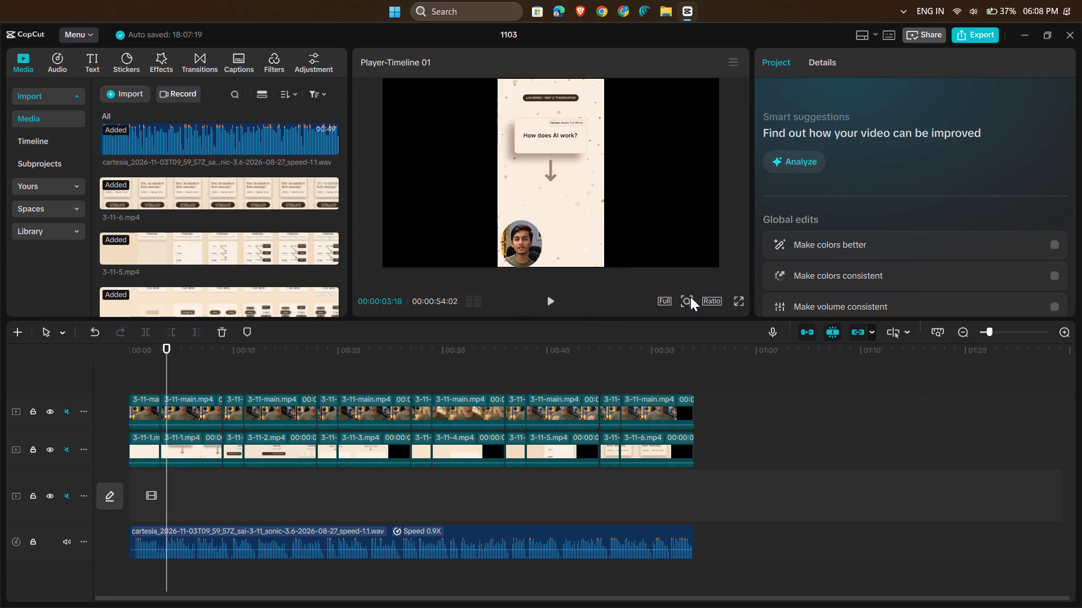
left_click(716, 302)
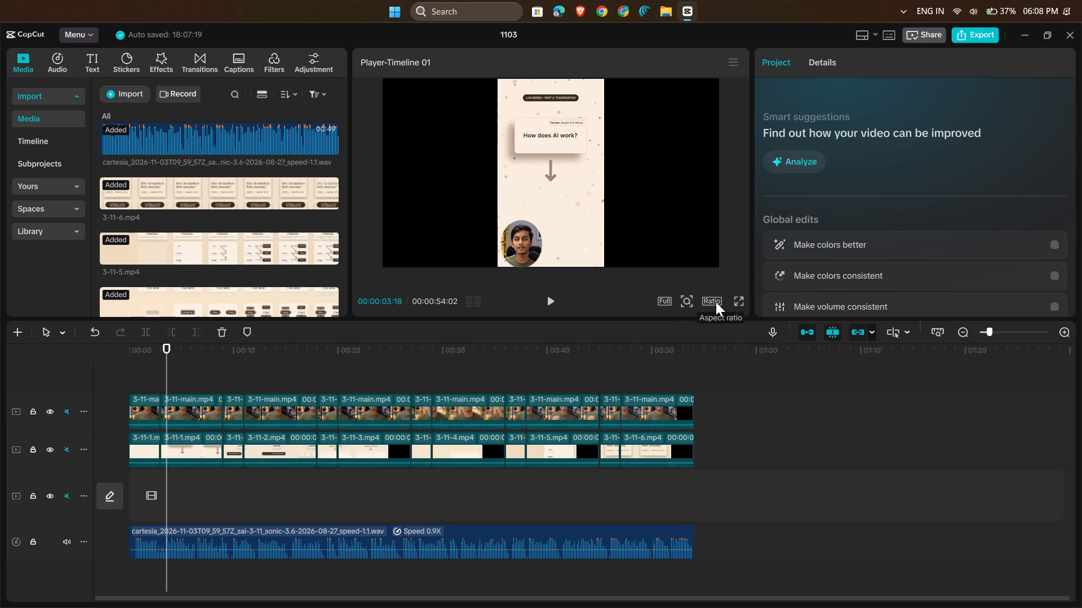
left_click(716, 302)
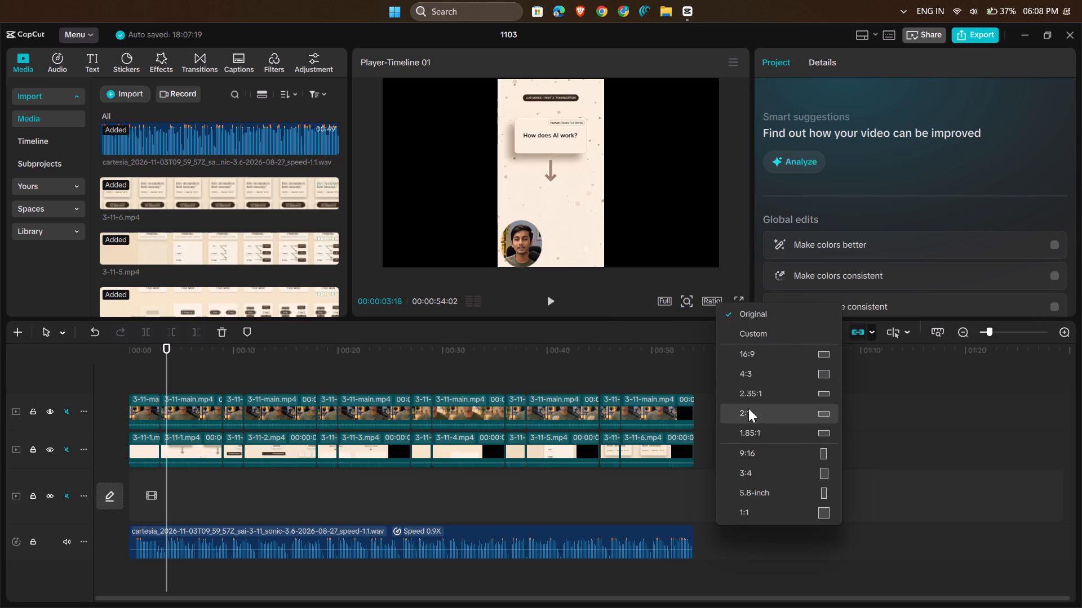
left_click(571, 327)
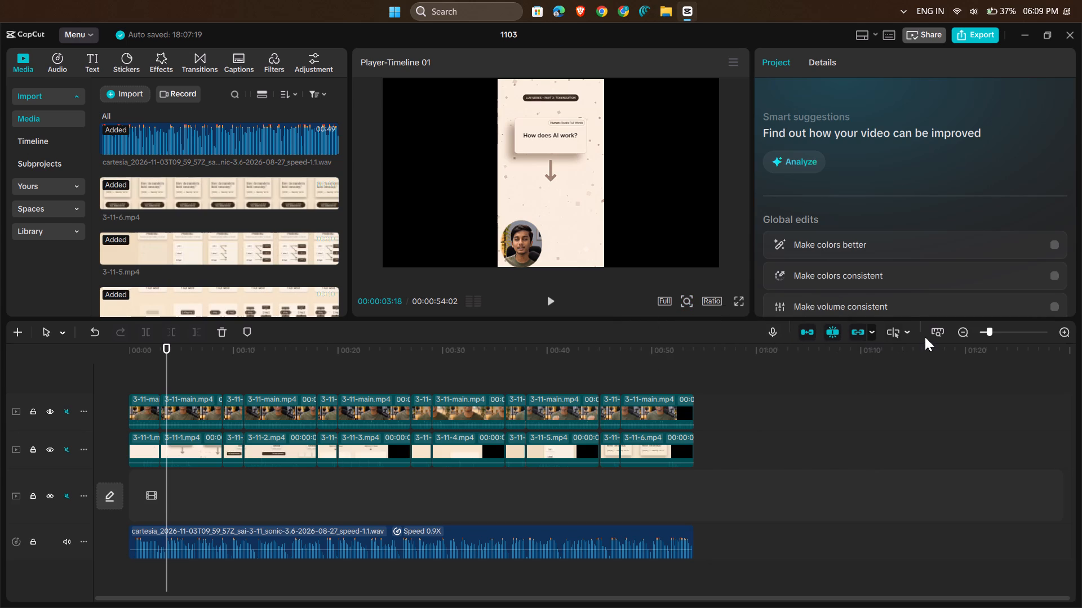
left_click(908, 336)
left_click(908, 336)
Play the timeline onward from about 3 seconds to about 22 seconds to check the voice-over.
left_click(546, 298)
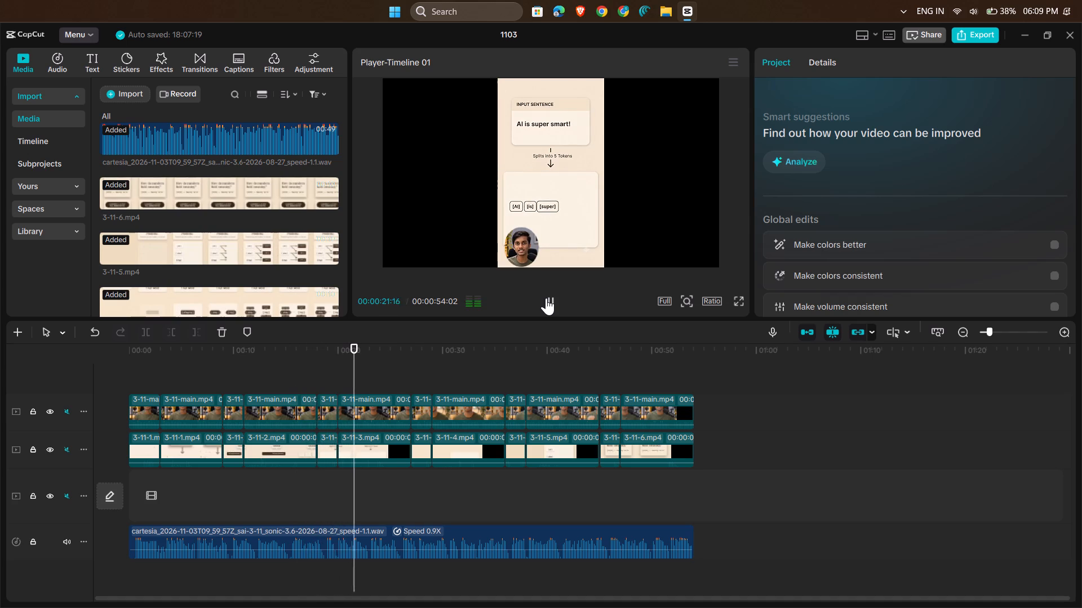
left_click(546, 298)
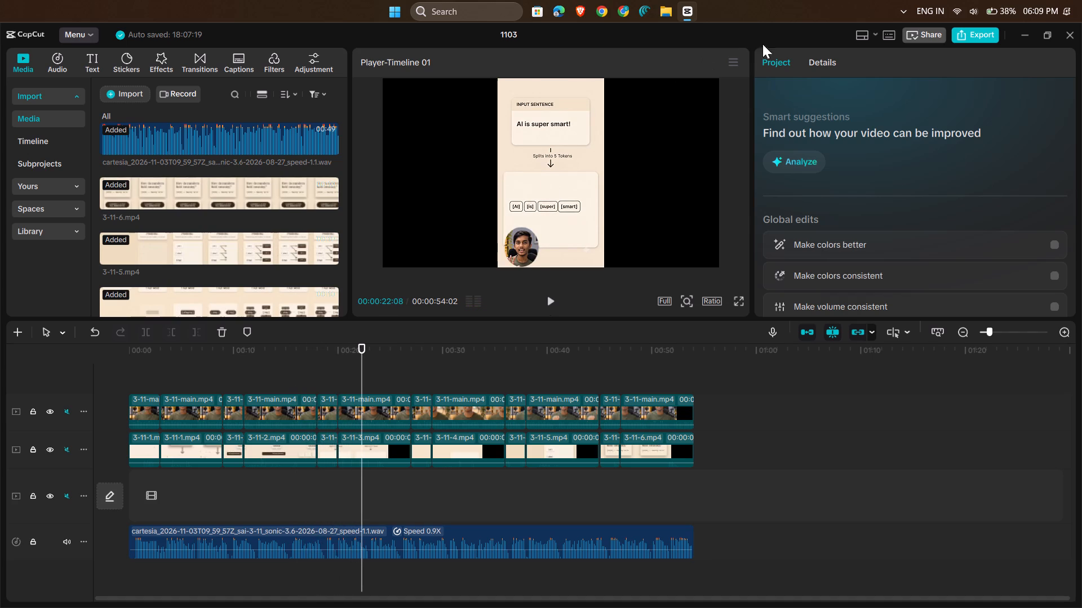
Look over the export settings of project 1103 and leave without exporting.
left_click(968, 38)
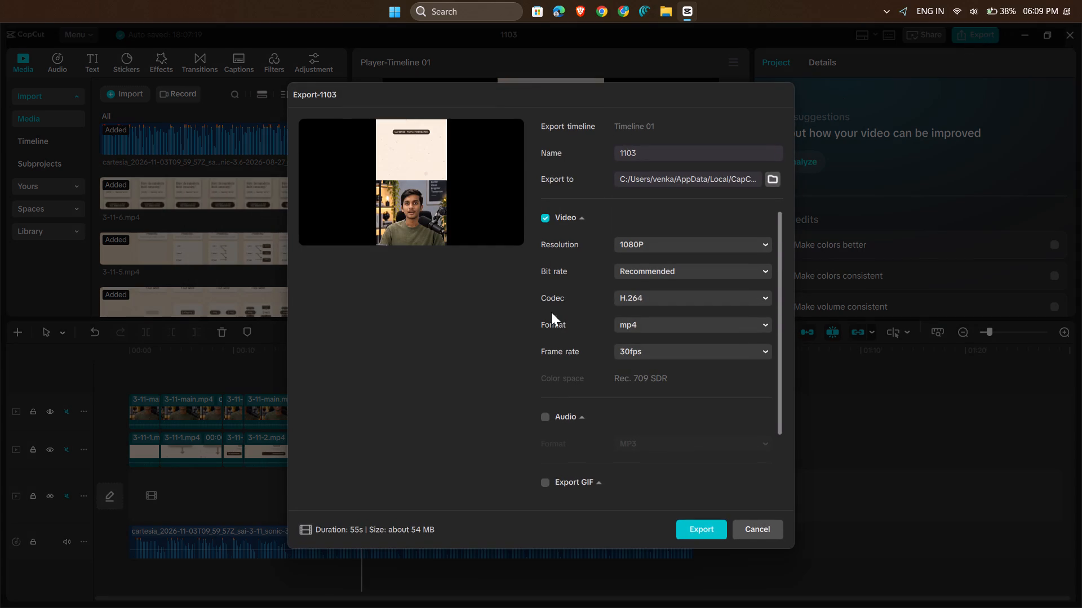
left_click(776, 528)
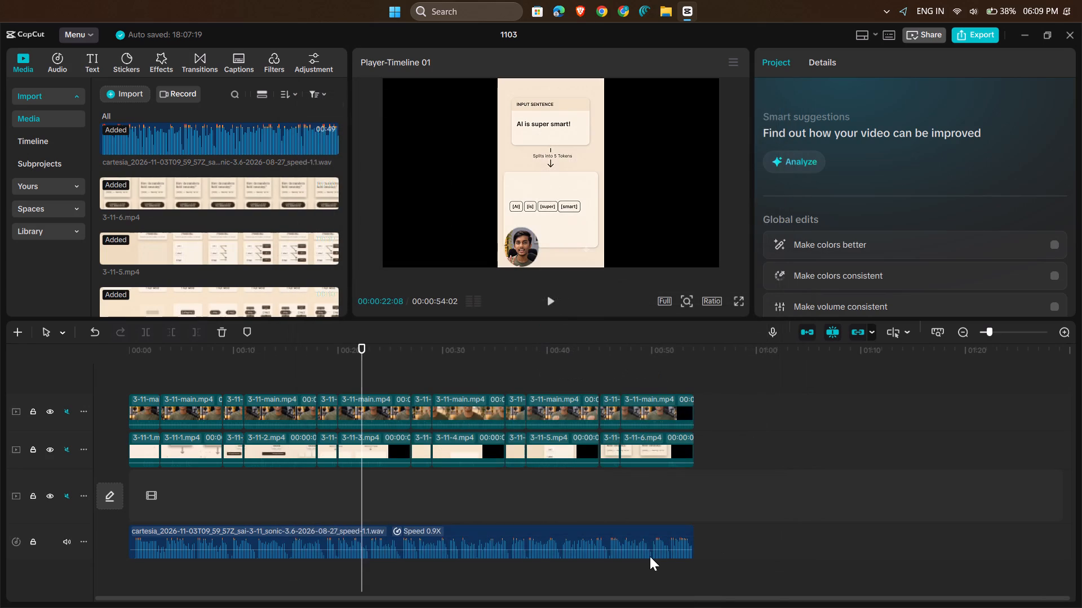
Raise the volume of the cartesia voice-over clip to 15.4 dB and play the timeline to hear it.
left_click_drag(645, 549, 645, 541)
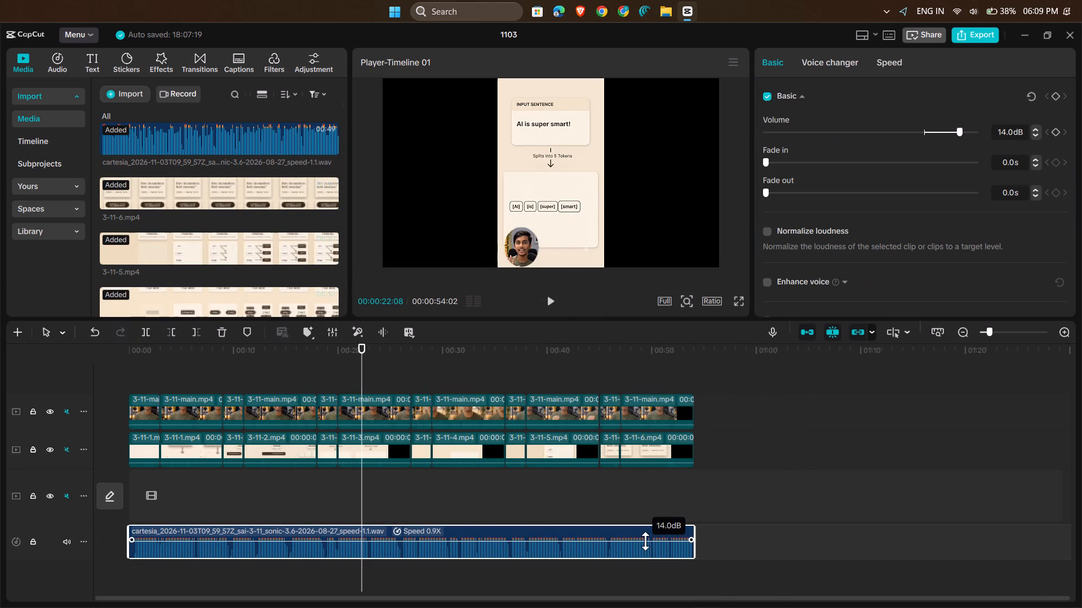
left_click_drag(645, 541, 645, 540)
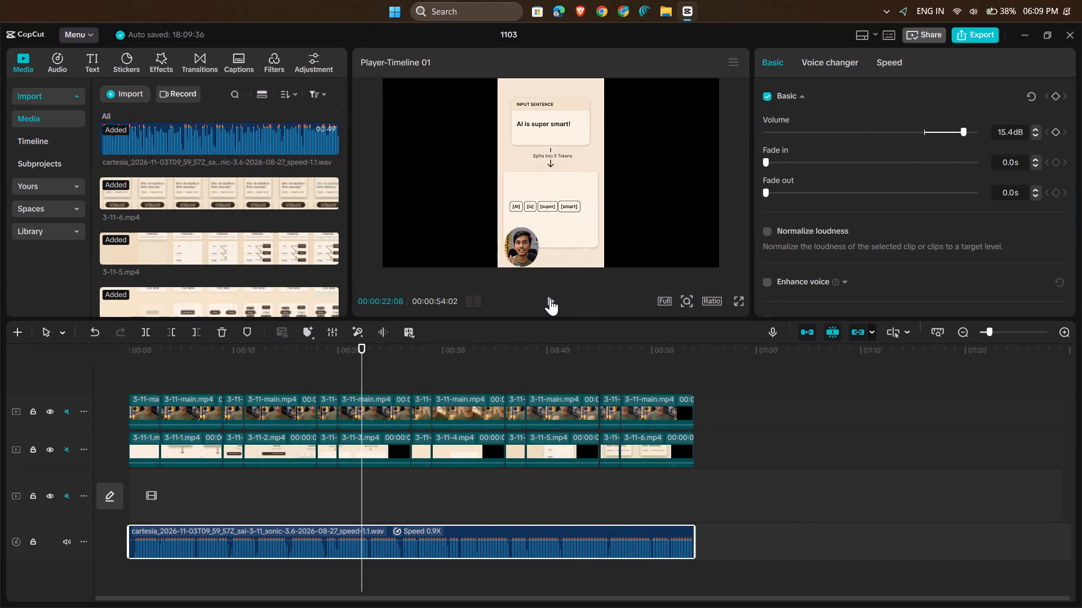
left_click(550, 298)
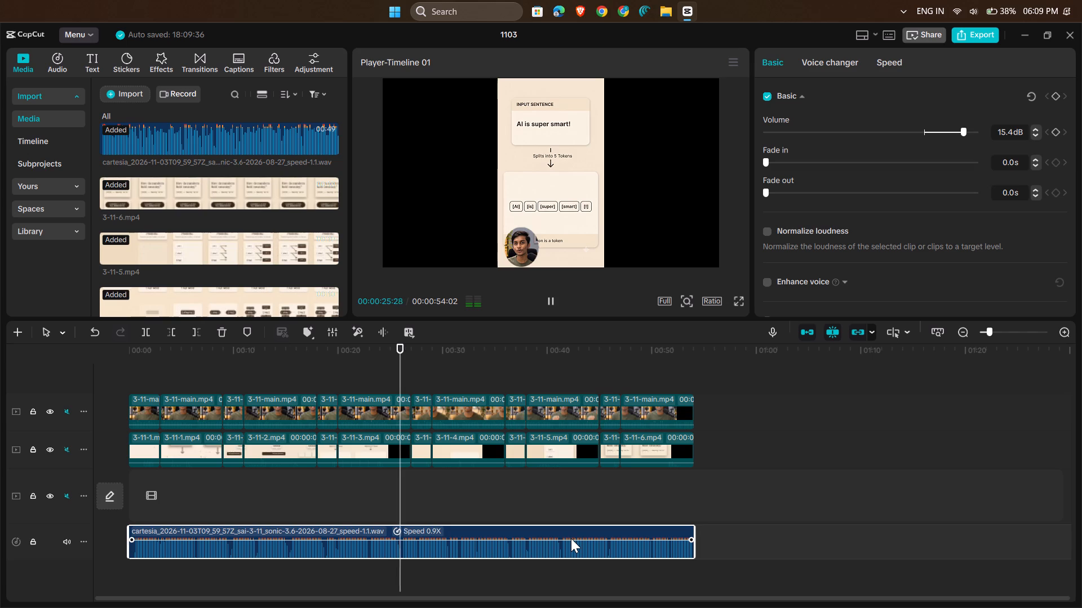
Adjust the voice-over clip's volume to 5.4 dB during playback, listen to it and pause.
left_click_drag(569, 541, 570, 552)
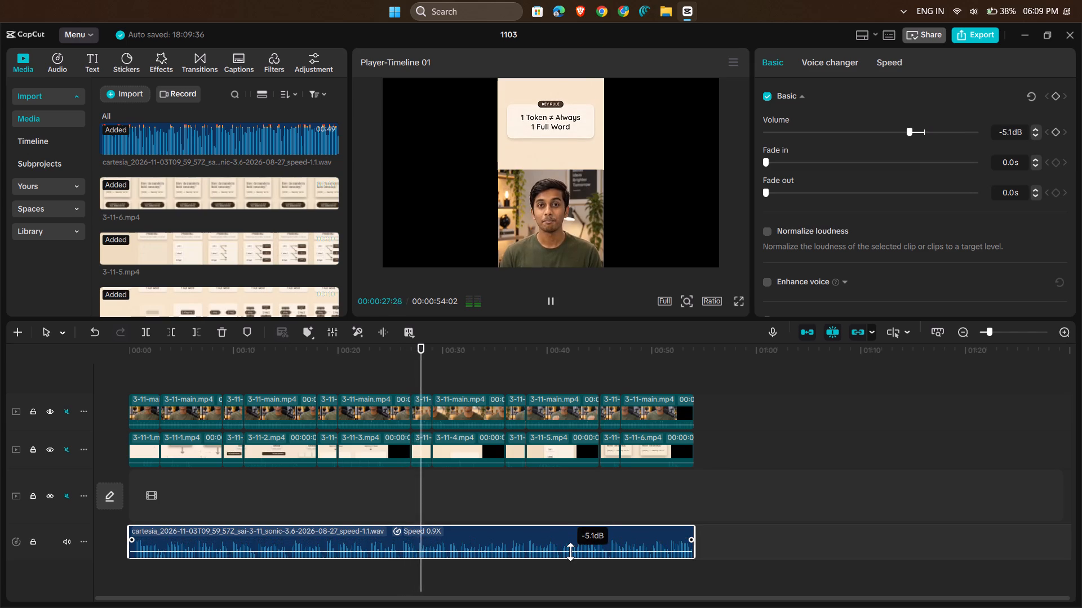
left_click_drag(570, 552, 571, 547)
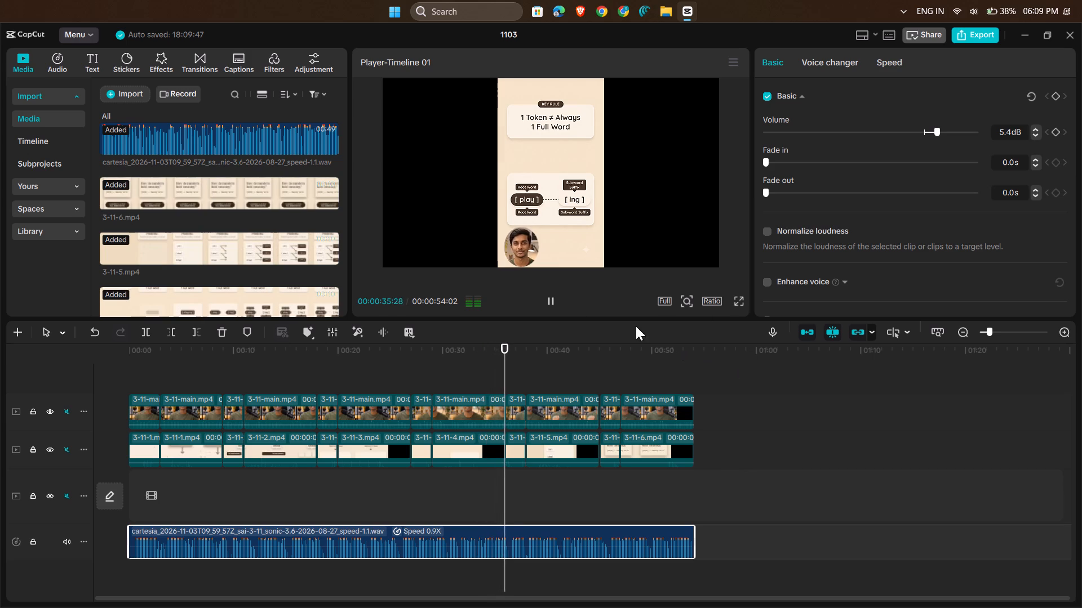
left_click(551, 305)
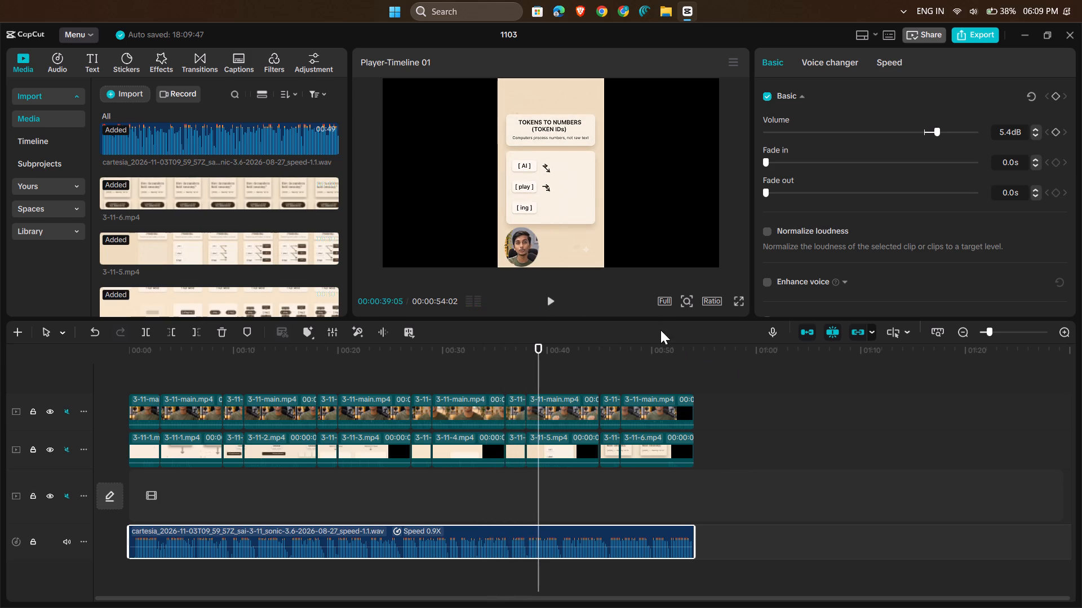
Export the video as 1103 at 1080P, recommended bit rate, H.264, mp4 and 30fps.
left_click(969, 40)
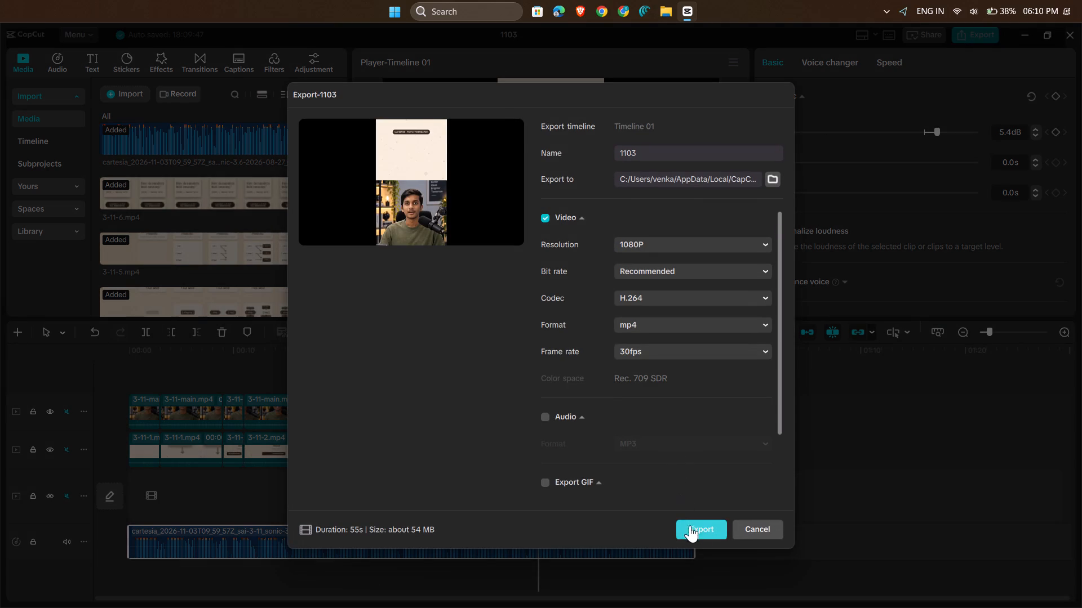
left_click(699, 534)
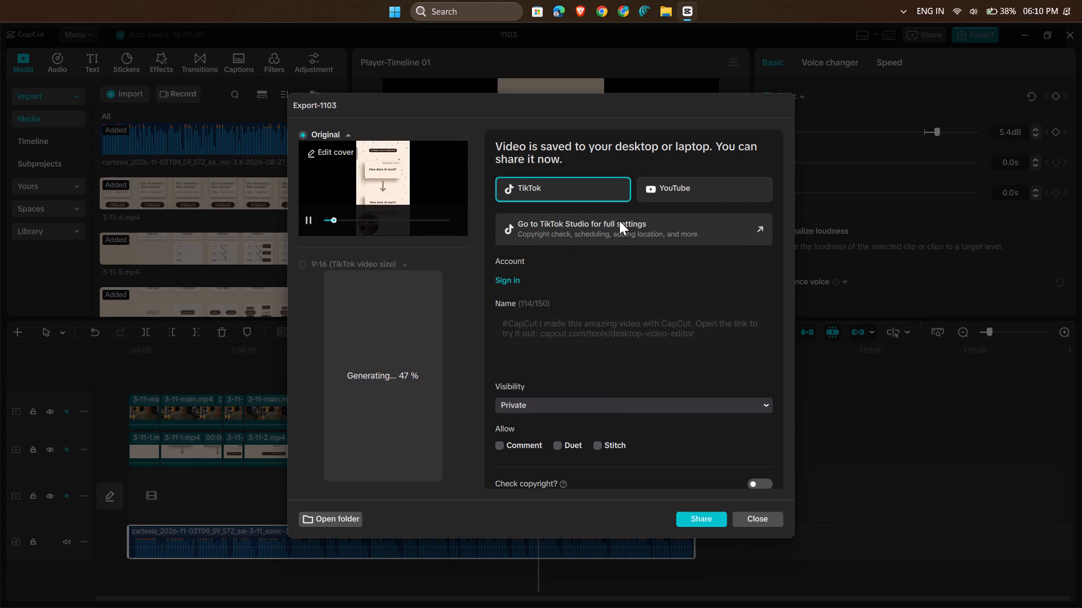
Bring up the YouTube sharing options for the exported video and pause its original-size preview.
left_click(668, 184)
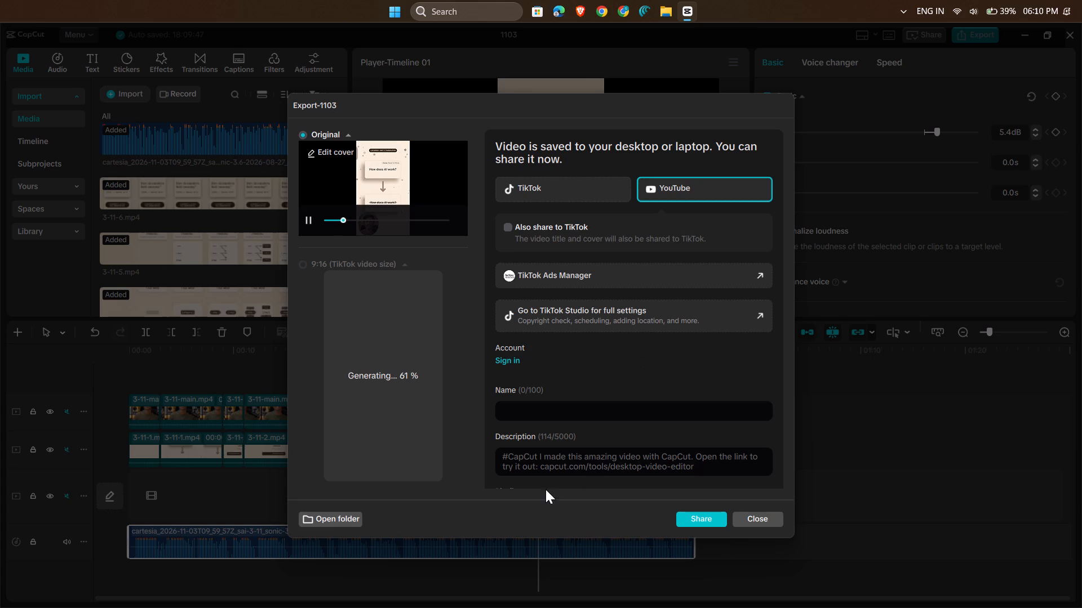
left_click(399, 166)
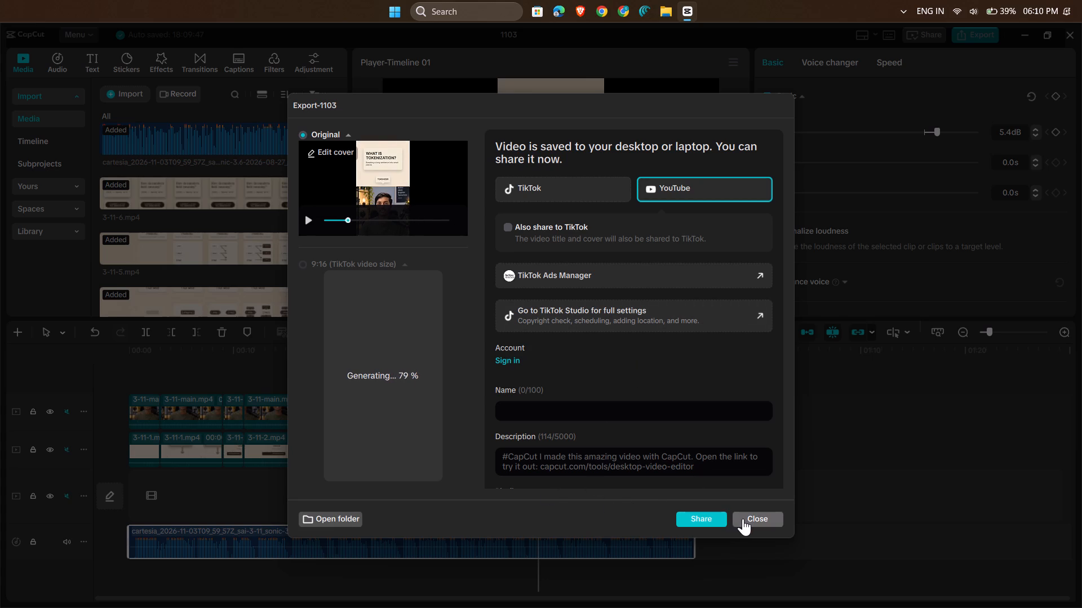
Open the export folder and briefly play the exported 1103 video to check its framing.
left_click(344, 513)
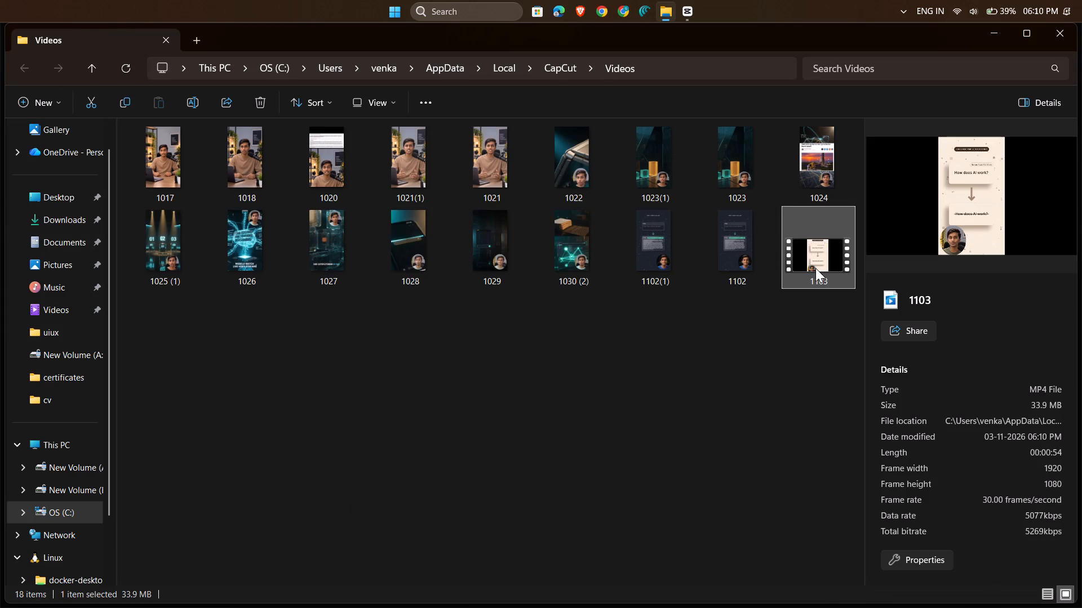
double_click(815, 268)
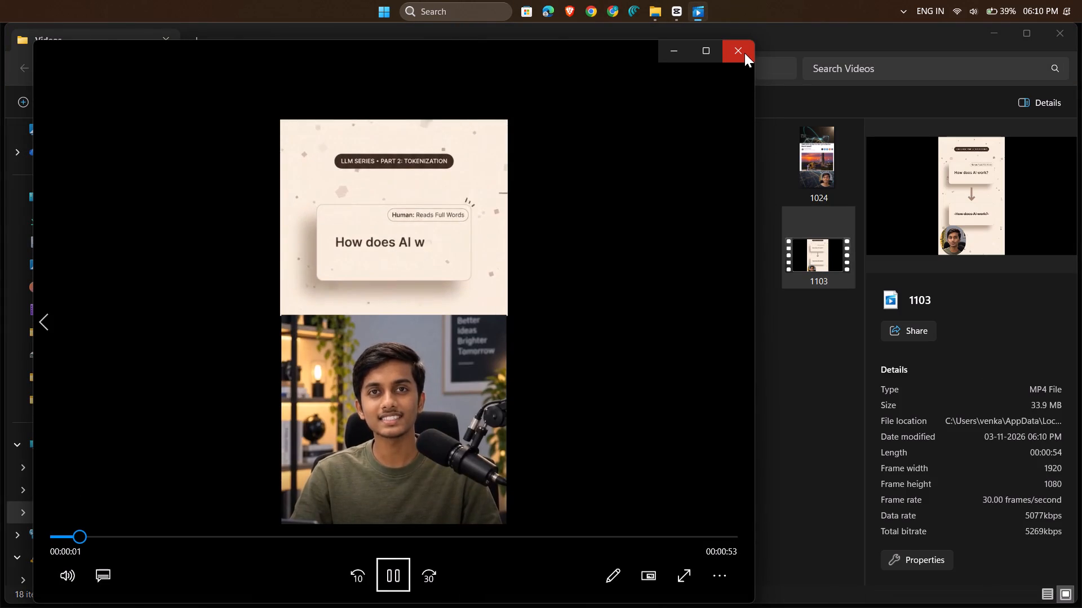
left_click(743, 53)
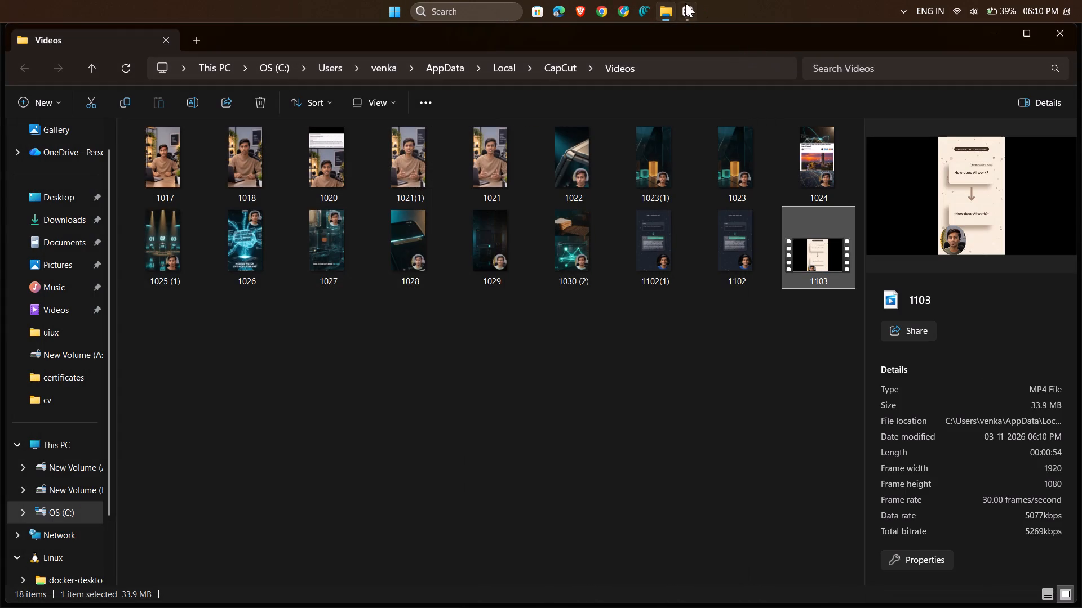
Switch back to CapCut, examine the 9:16 version and the YouTube sharing settings, and close the export window.
left_click(684, 1)
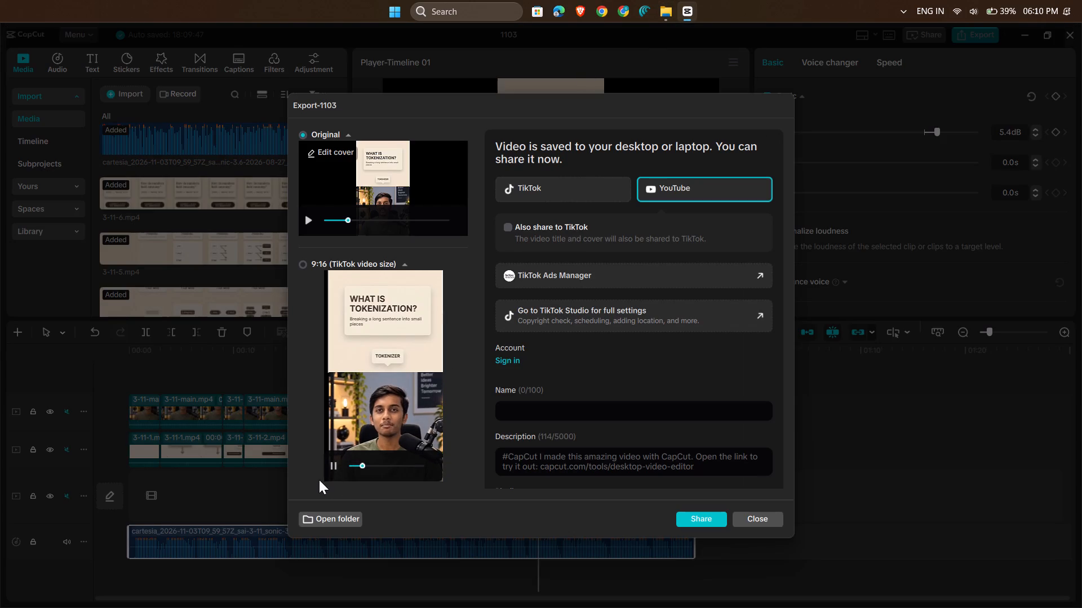
left_click(340, 468)
scroll(335, 364, "down", 1)
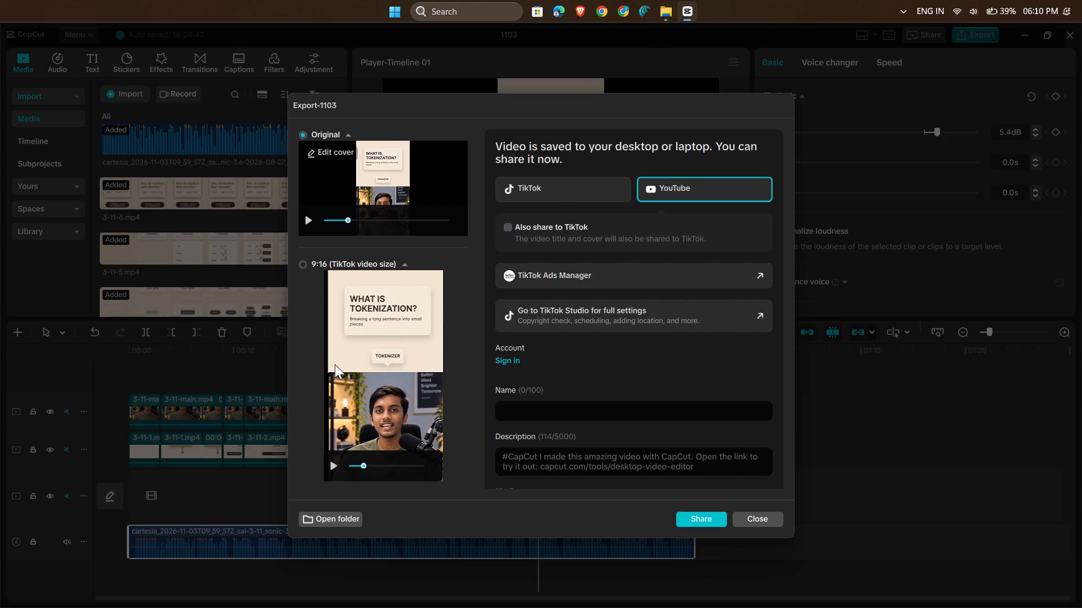
scroll(335, 364, "down", 1)
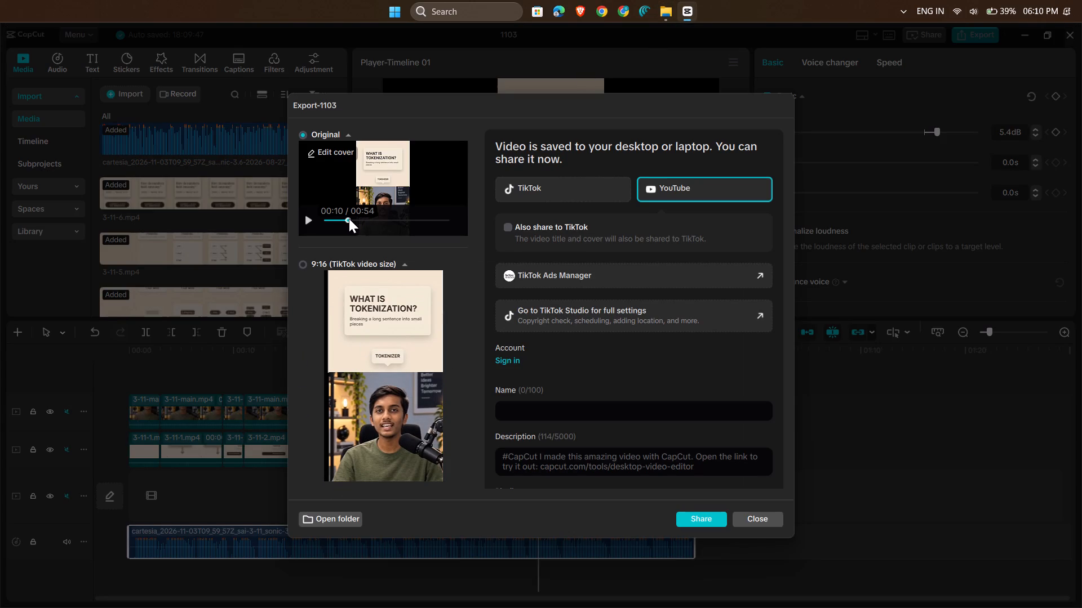
scroll(352, 253, "up", 1)
scroll(549, 287, "down", 1)
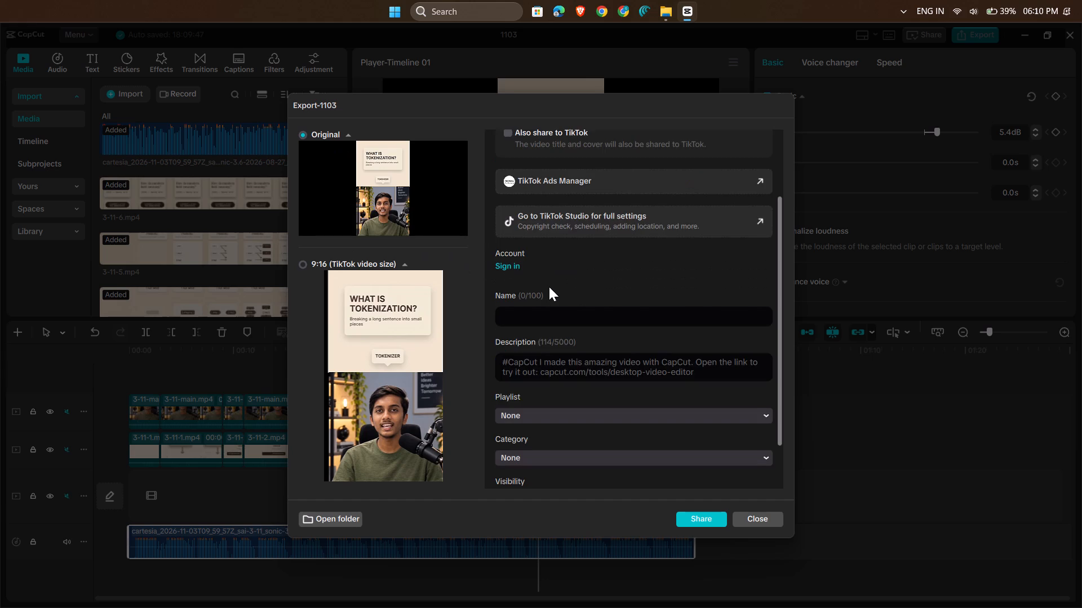
scroll(549, 287, "down", 1)
scroll(549, 287, "up", 3)
scroll(512, 248, "up", 2)
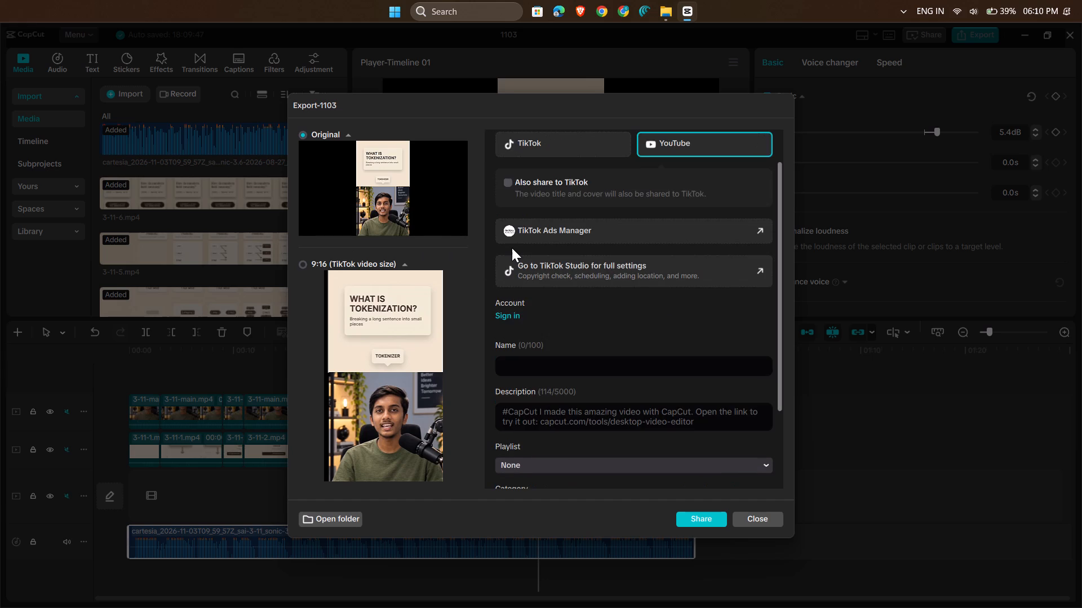
left_click(752, 517)
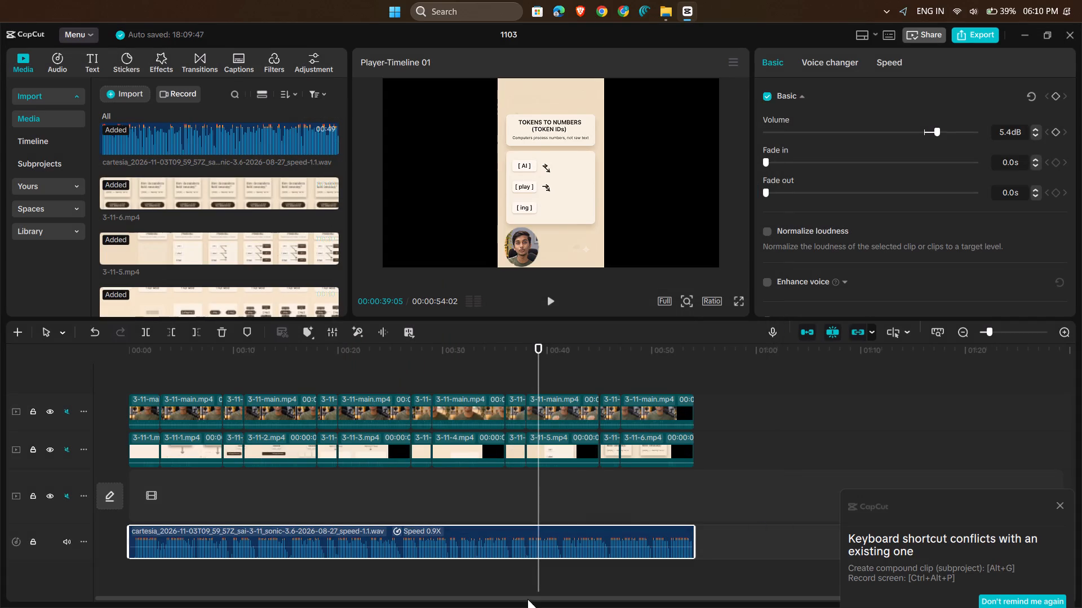
Switch to File Explorer at the Videos folder holding the exported 1103 file.
left_click(663, 0)
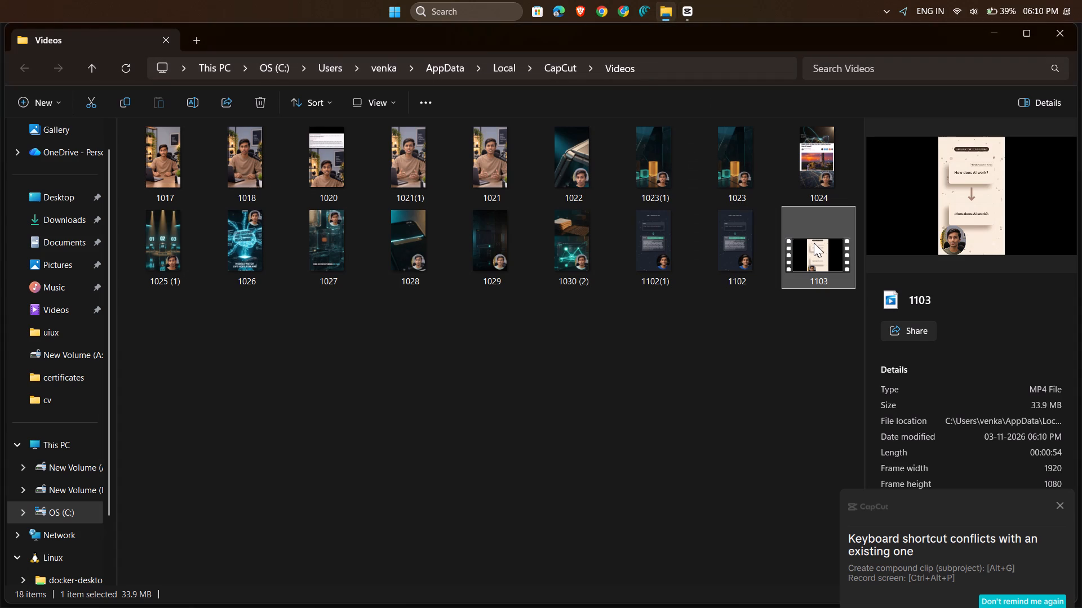
Play the exported 1103 video from the Videos folder to check it, and close the player.
double_click(814, 243)
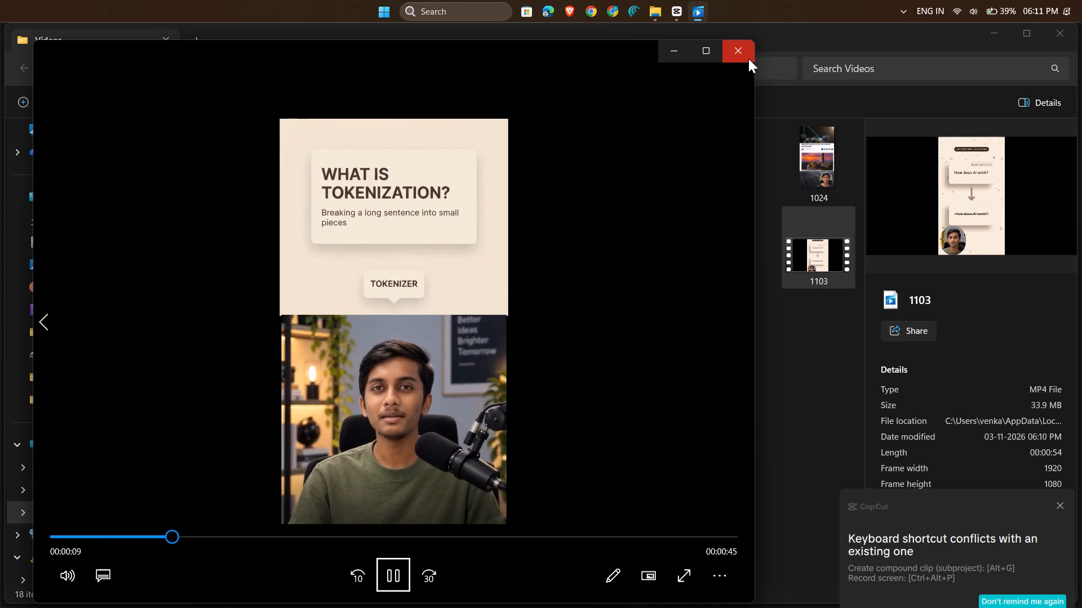
left_click(748, 59)
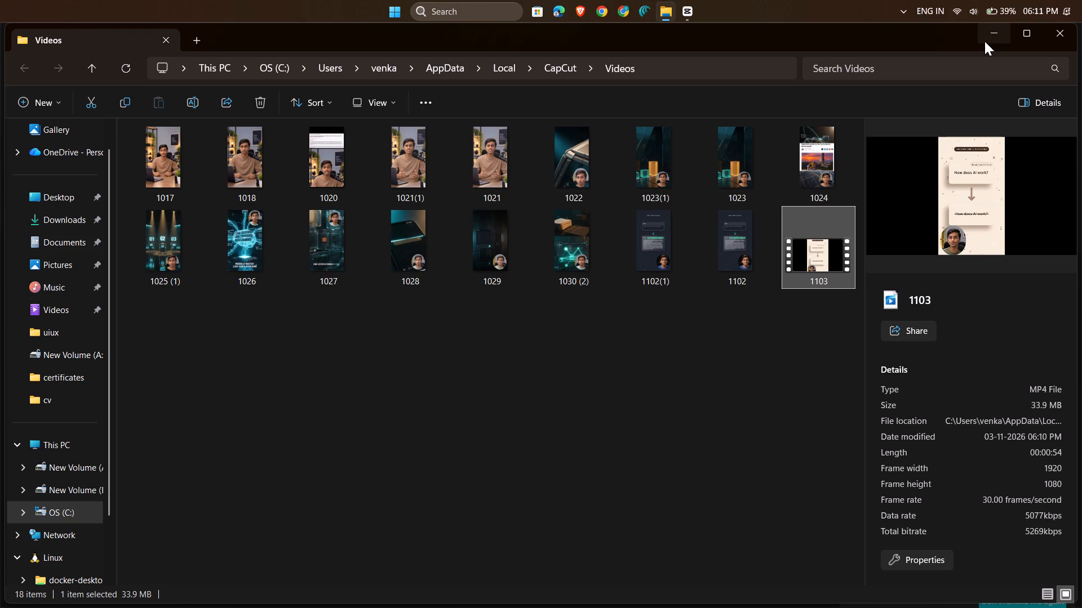
Search the computer's apps for WhatsApp.
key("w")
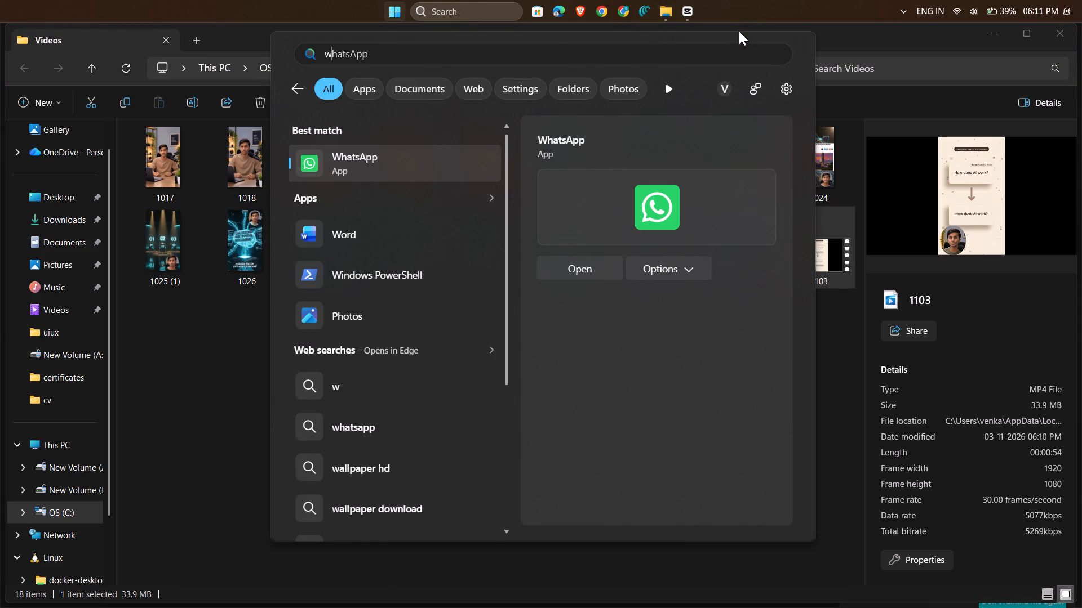
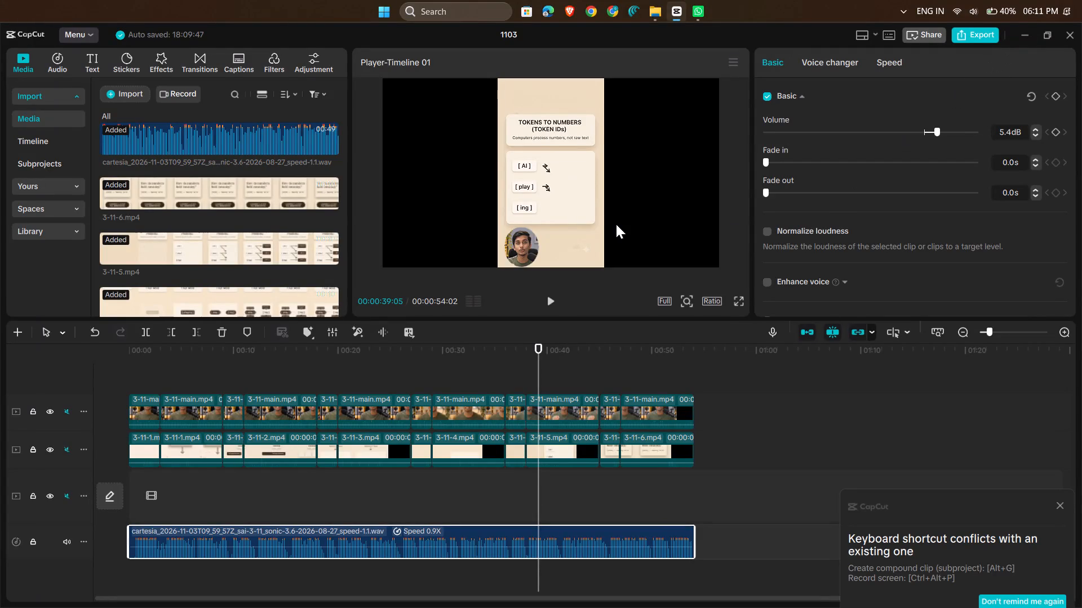
Select the 3-11-5.mp4 video clip shown at the playhead of the 1103 project.
left_click(582, 233)
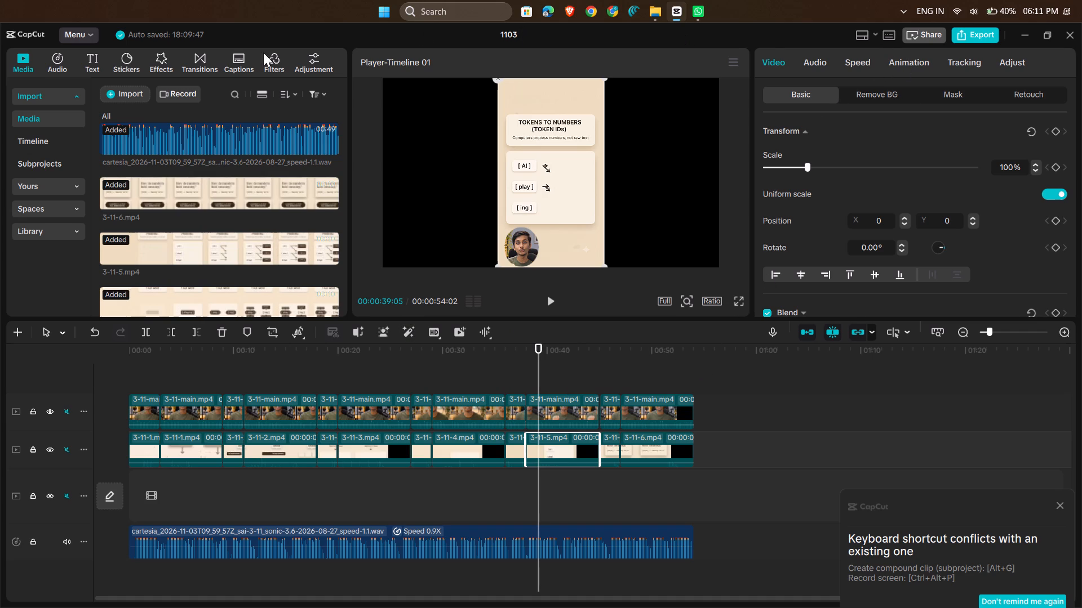
Create a new, empty project separate from project 1103.
left_click(81, 36)
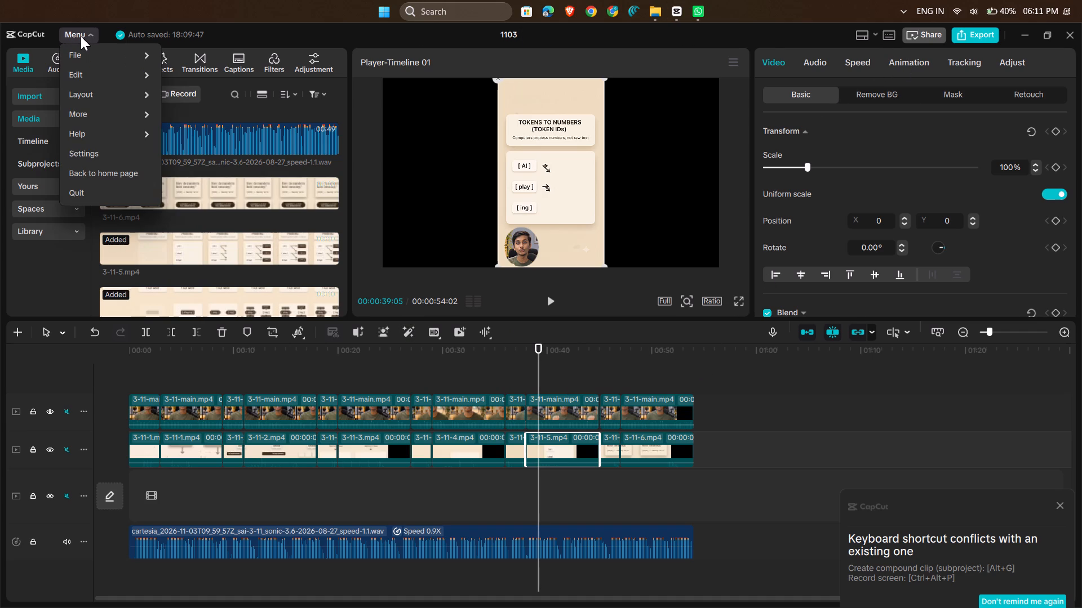
left_click(198, 52)
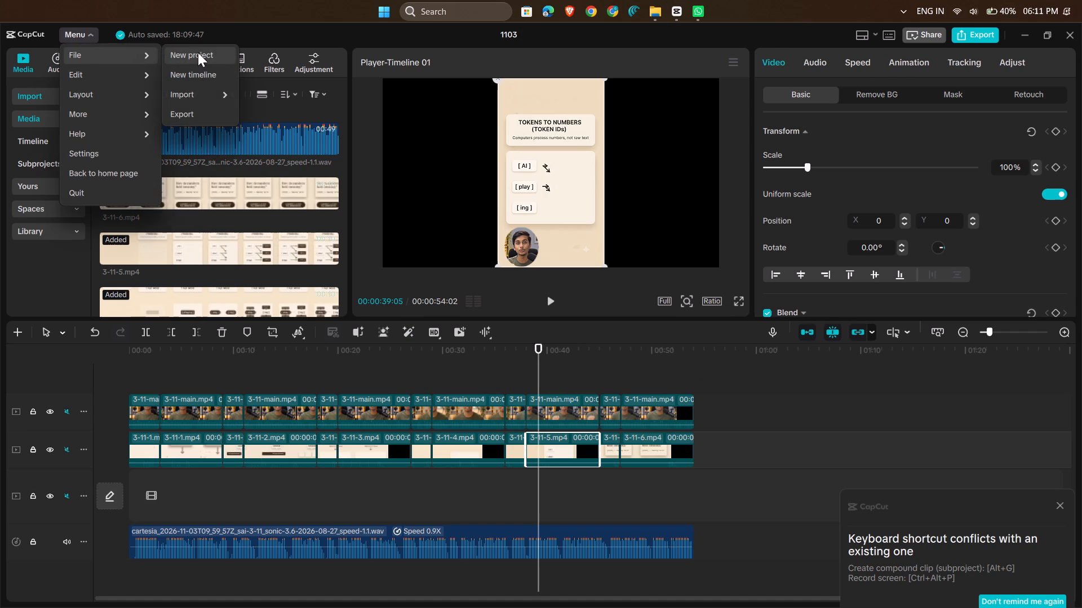
left_click(512, 370)
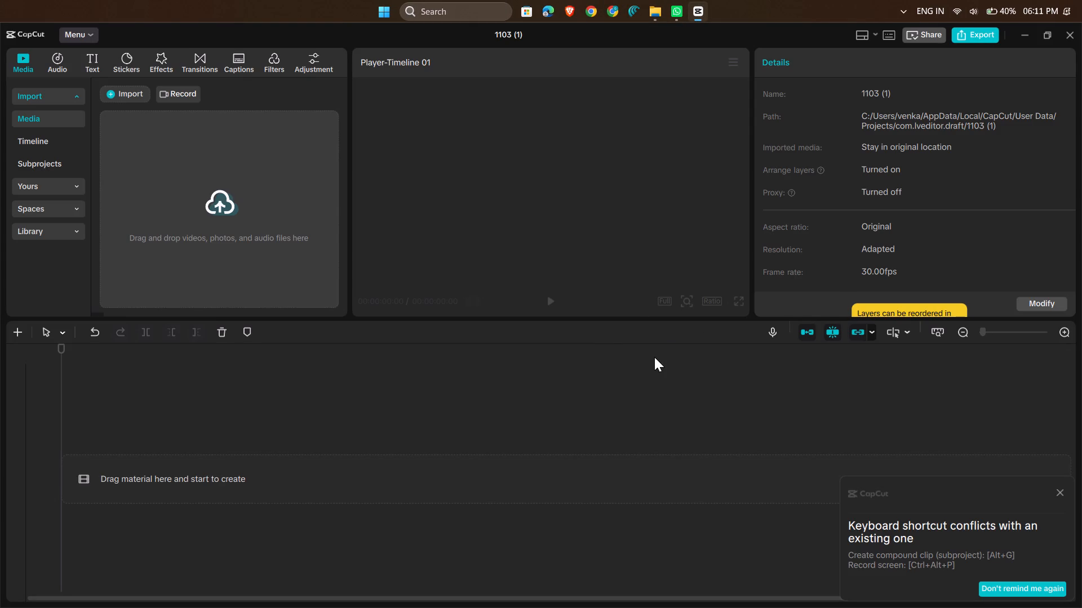
Import the 3-11-main video from the Downloads folder into the new project's media.
left_click(218, 194)
left_click(212, 222)
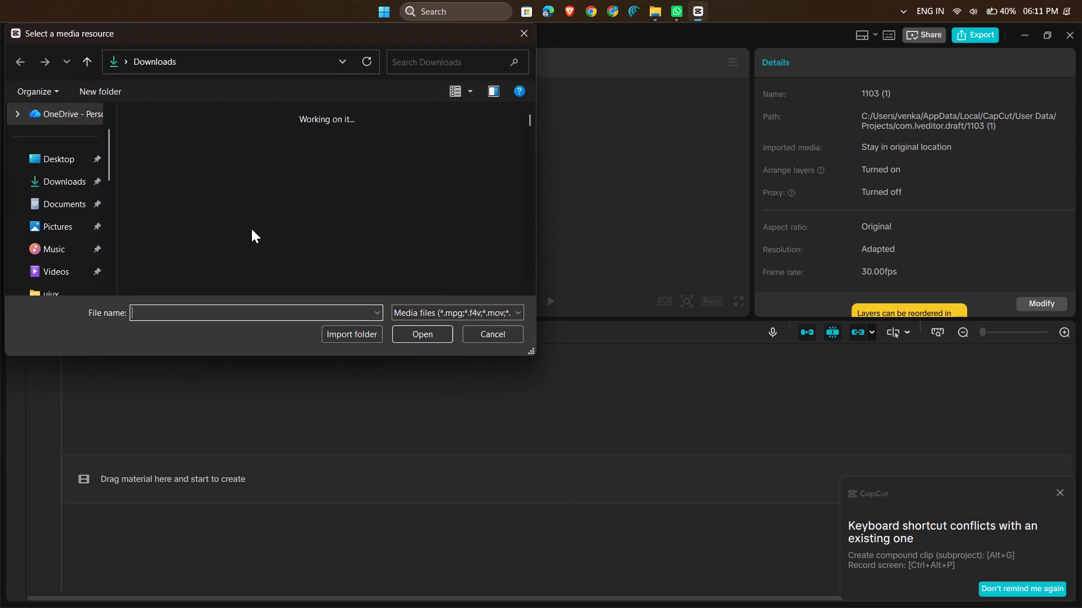
scroll(222, 235, "down", 1)
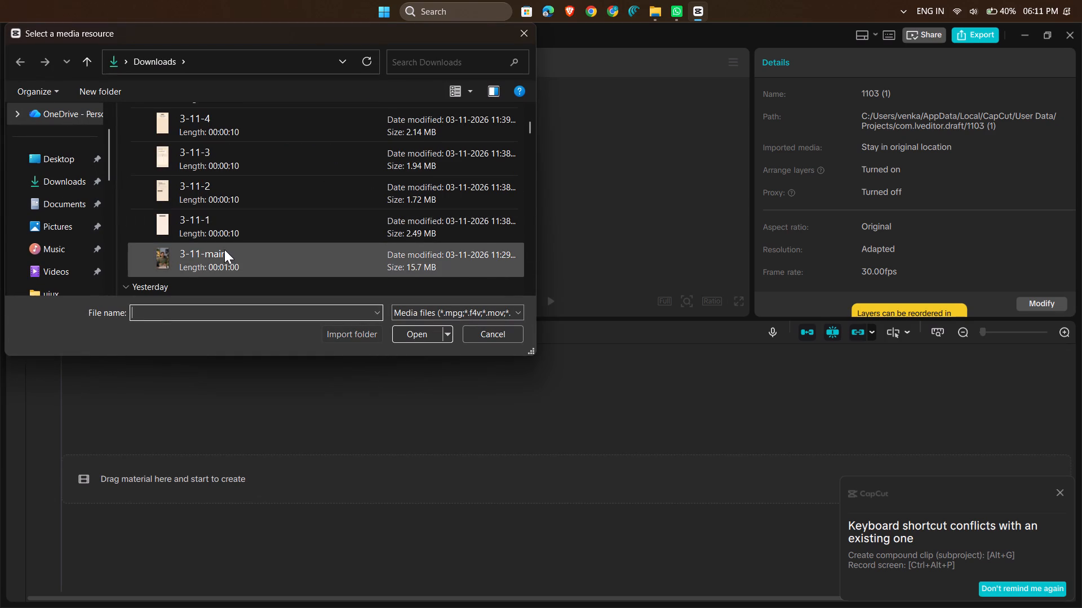
left_click(225, 251)
left_click(403, 338)
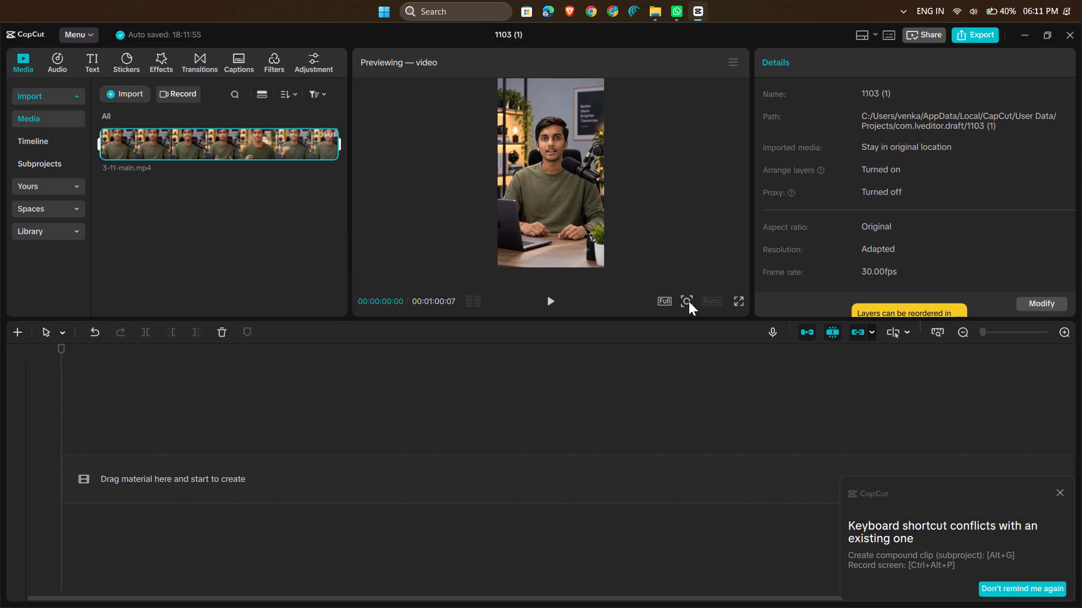
Place the 3-11-main.mp4 clip at the start of the empty timeline.
left_click_drag(224, 145, 263, 318)
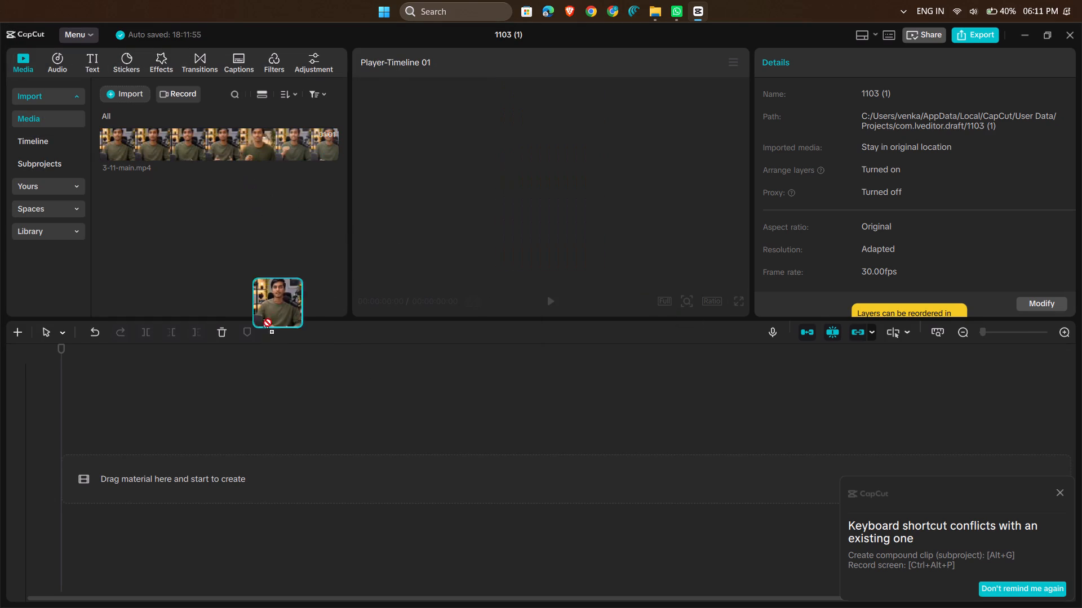
left_click_drag(263, 318, 244, 399)
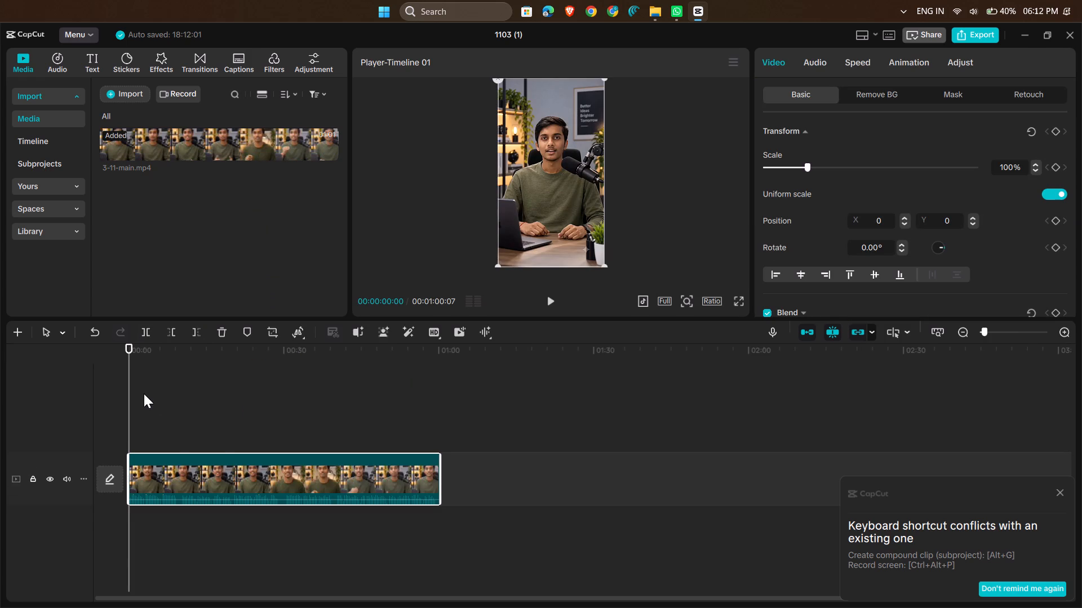
Export the new project's timeline as a 1080P, 30fps mp4 video with the H.264 codec and recommended bit rate.
left_click(978, 41)
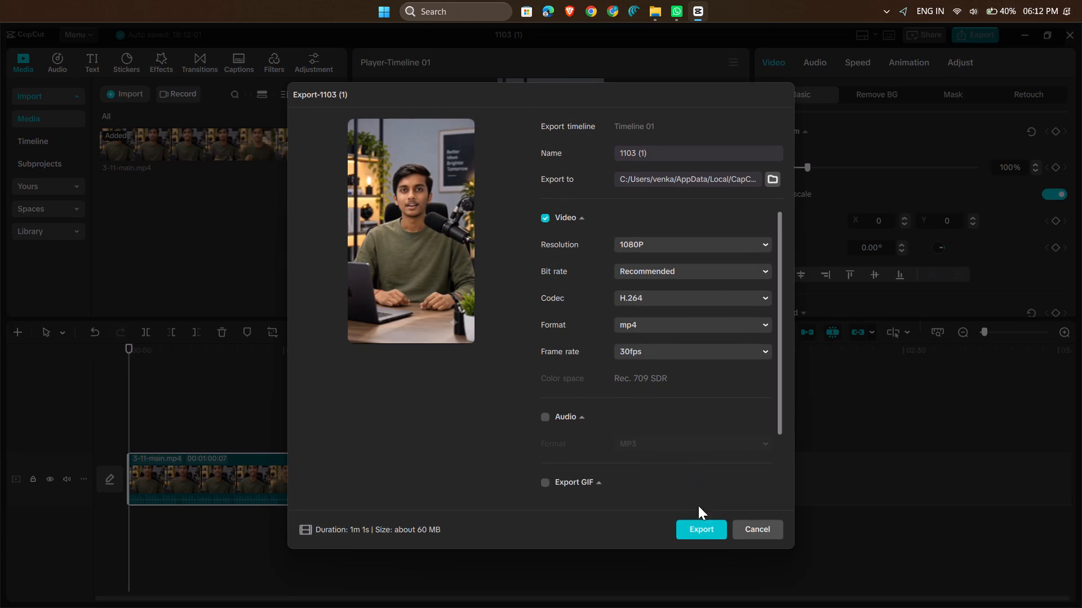
left_click(703, 523)
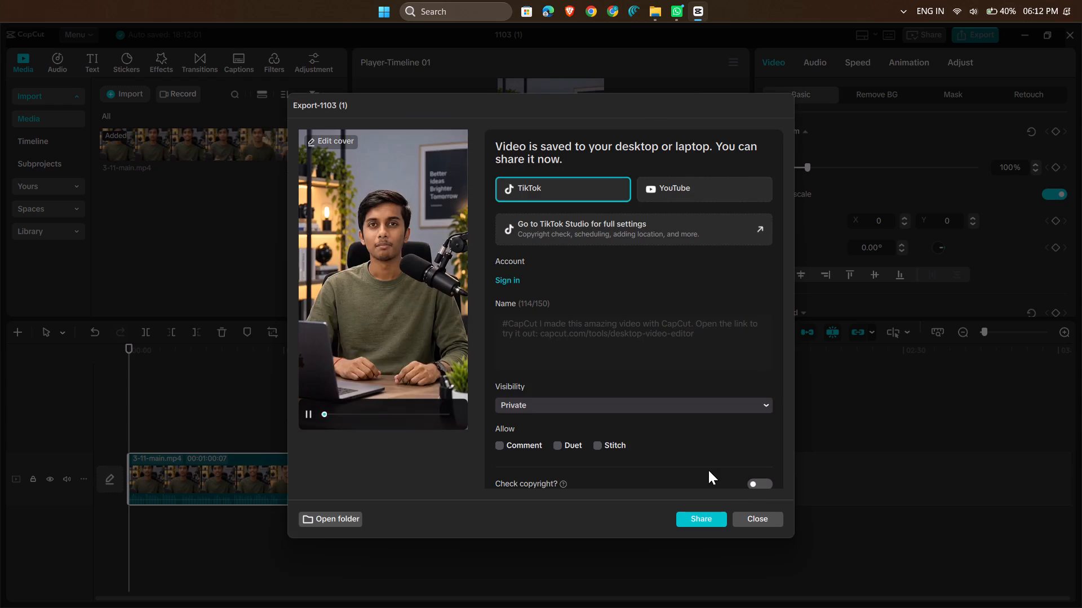
Dismiss the finished export's sharing options without sharing and return to the editor.
left_click(743, 520)
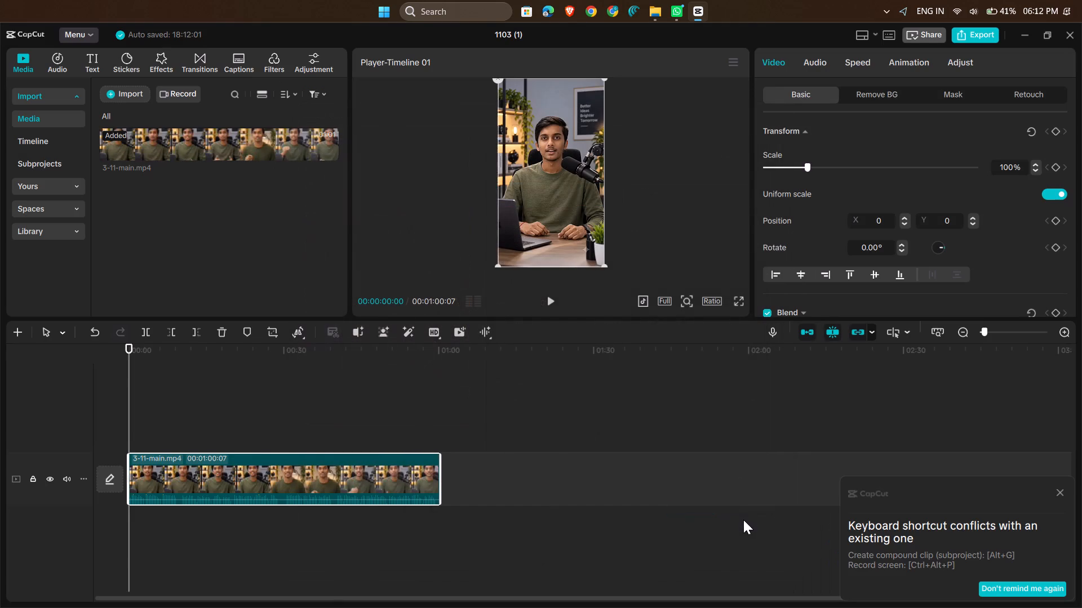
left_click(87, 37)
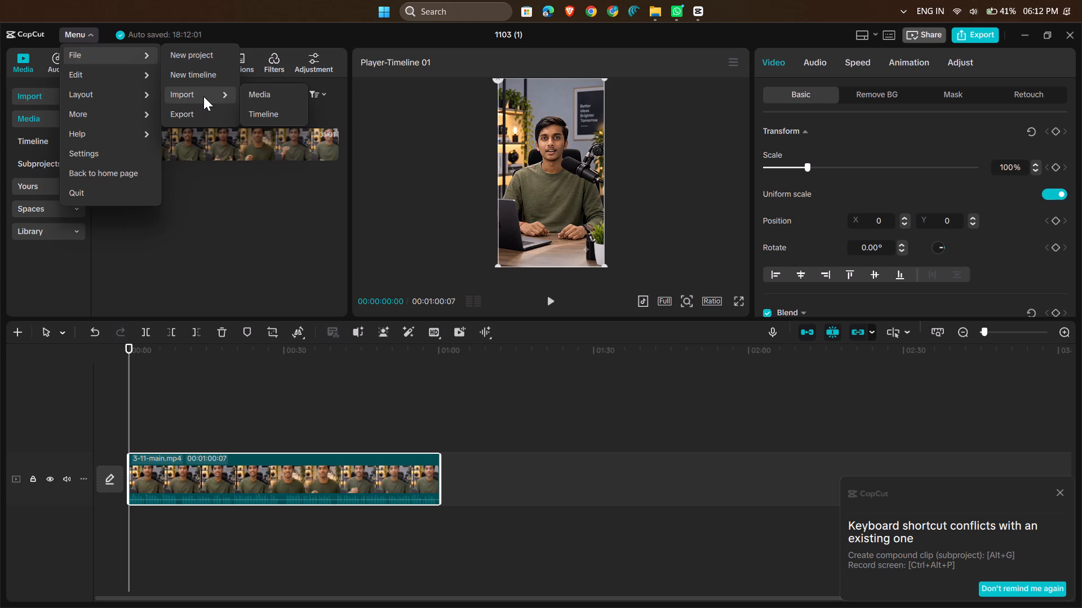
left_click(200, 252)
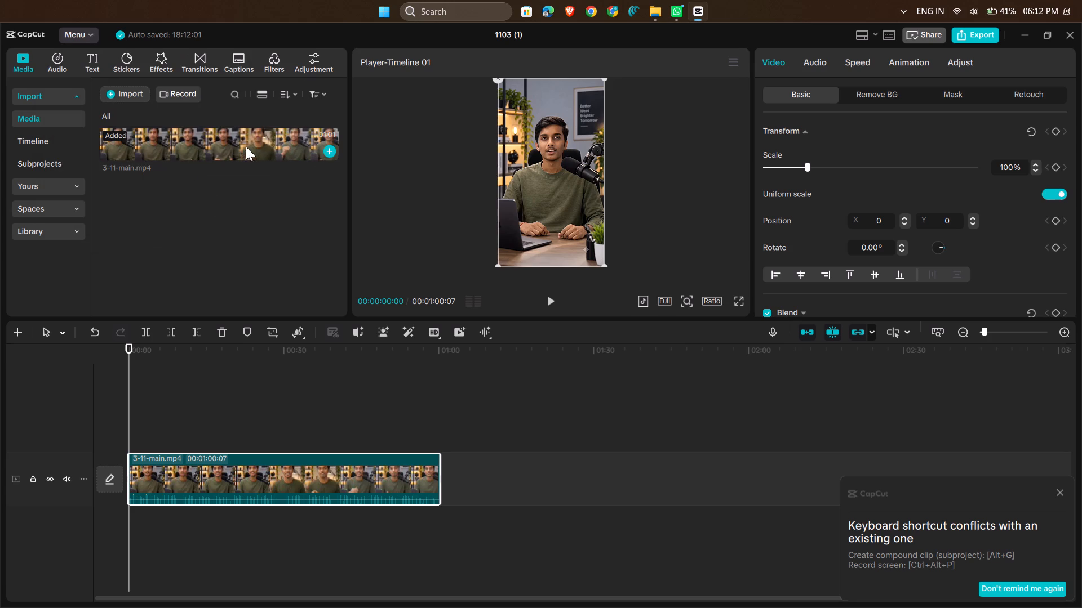
Delete the 3-11-main.mp4 clip from the timeline.
left_click(268, 152)
key("Delete")
left_click(268, 152)
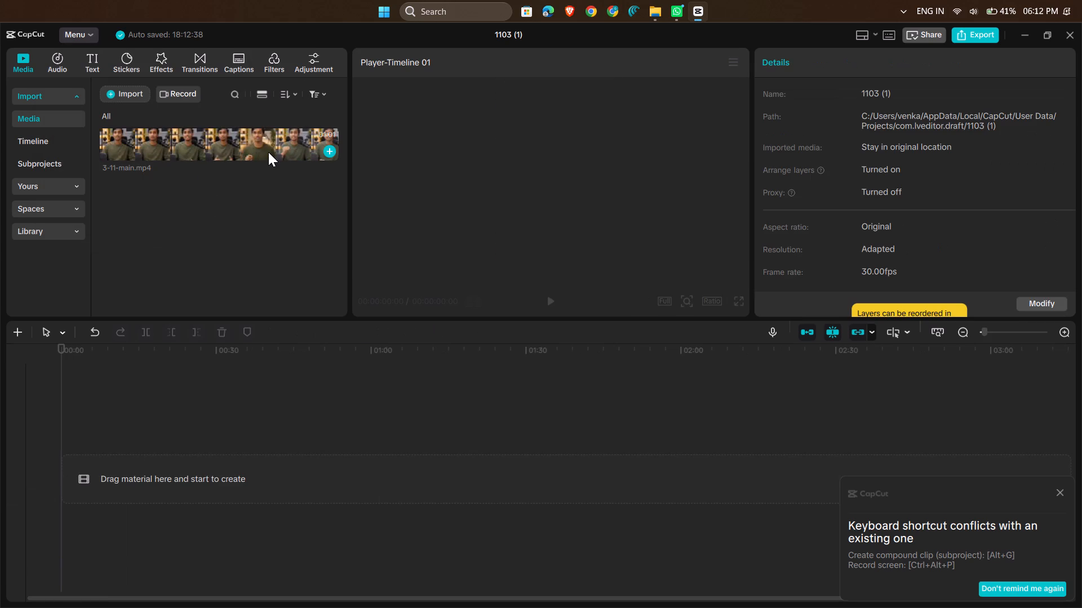
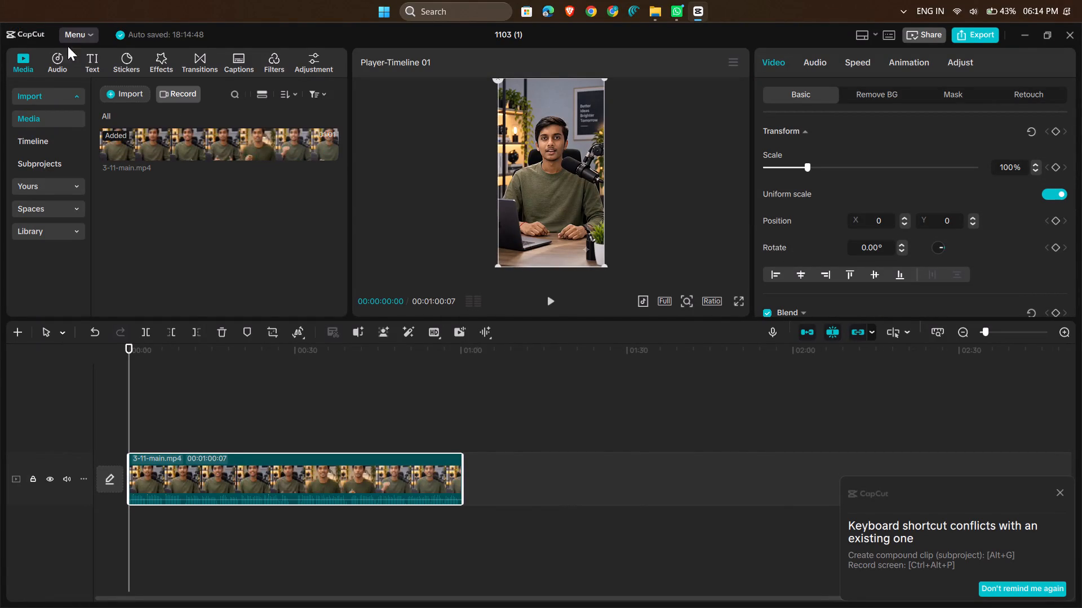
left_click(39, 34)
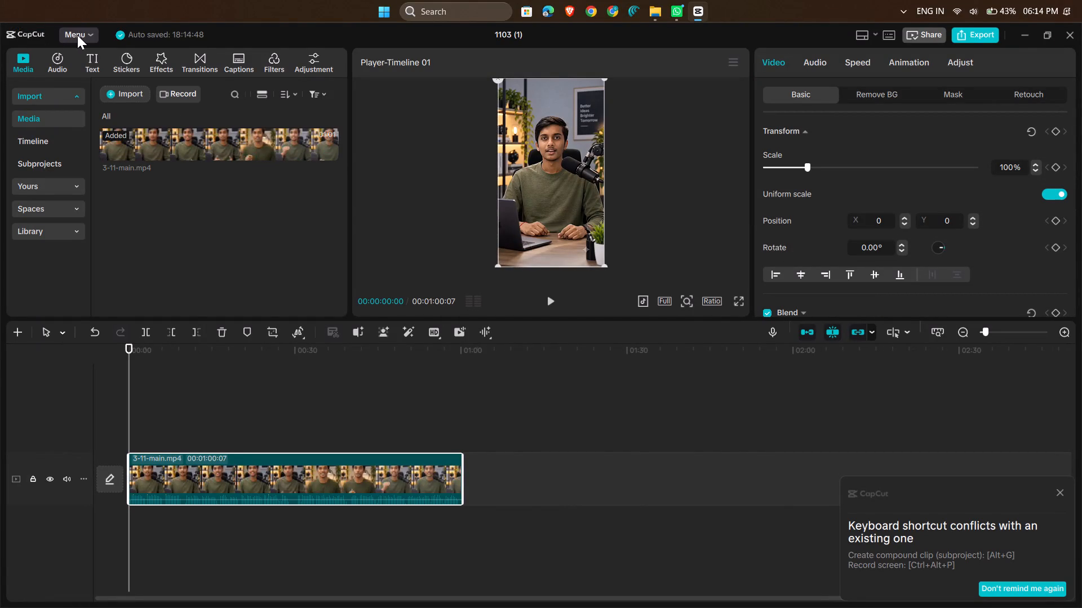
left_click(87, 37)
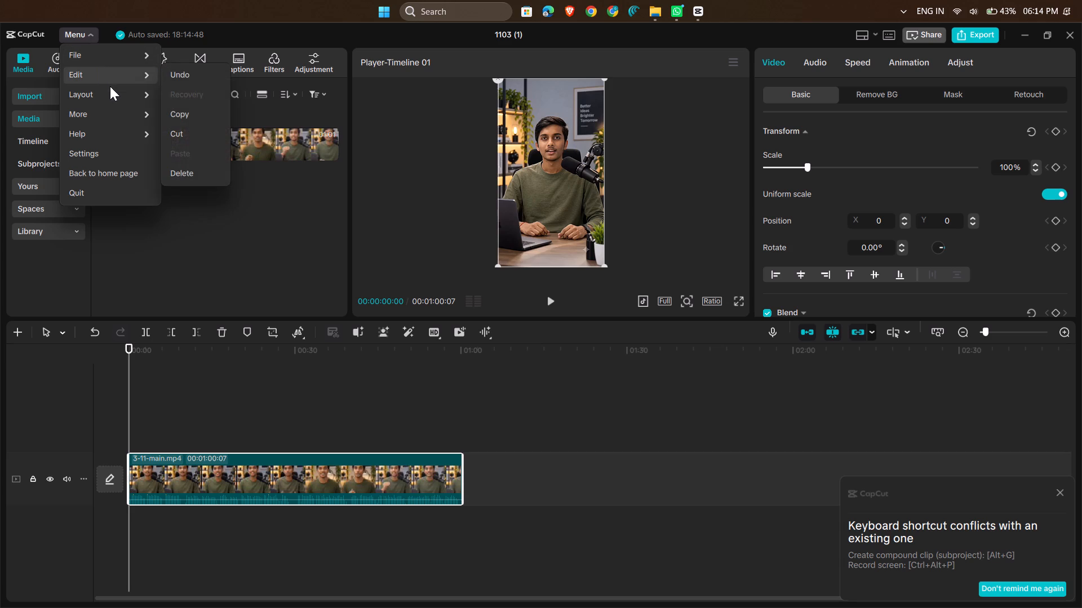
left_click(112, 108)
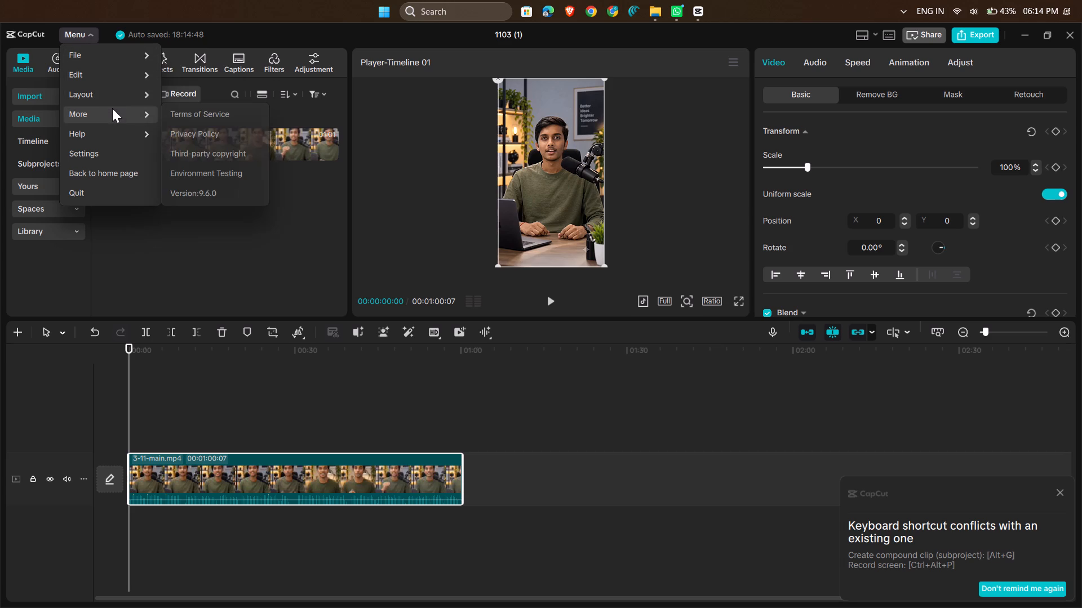
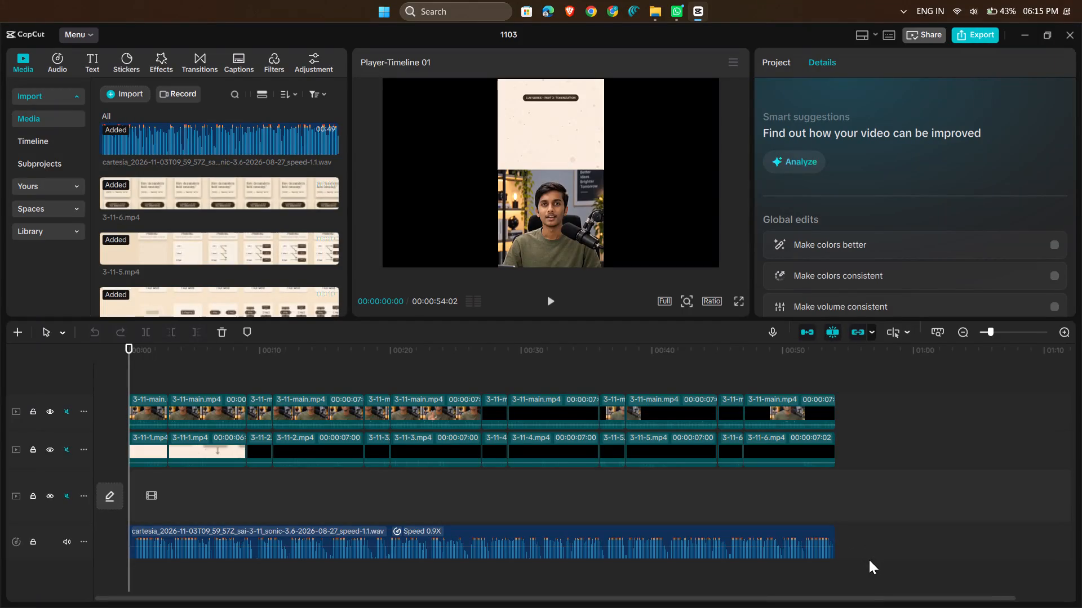
Copy all video clips on both video tracks together with the voice-over audio clip from the 1103 timeline.
left_click_drag(869, 560, 282, 423)
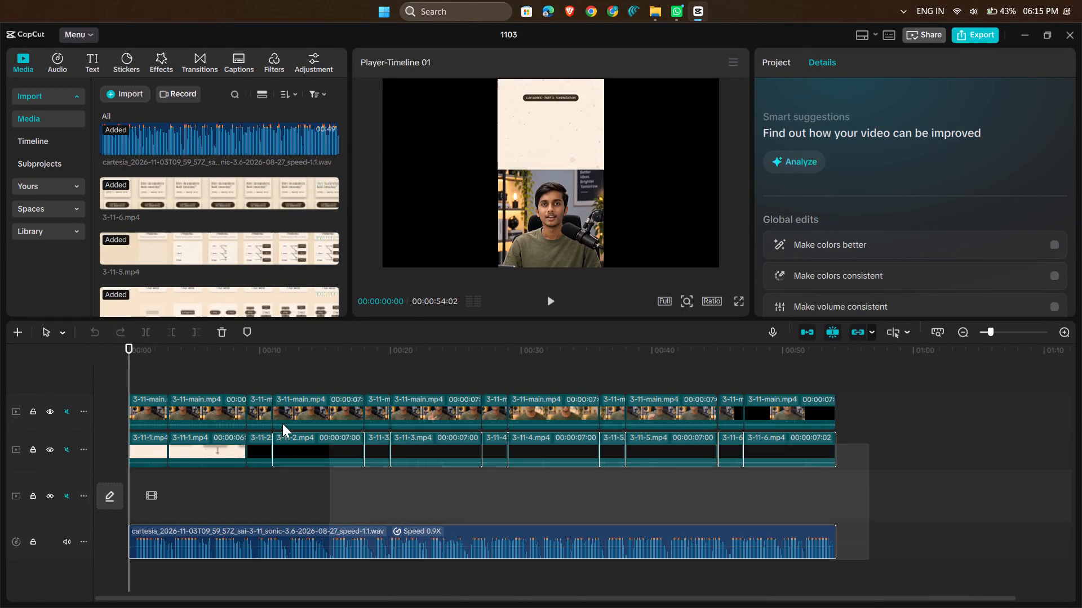
left_click_drag(282, 423, 20, 388)
key("ctrl+c")
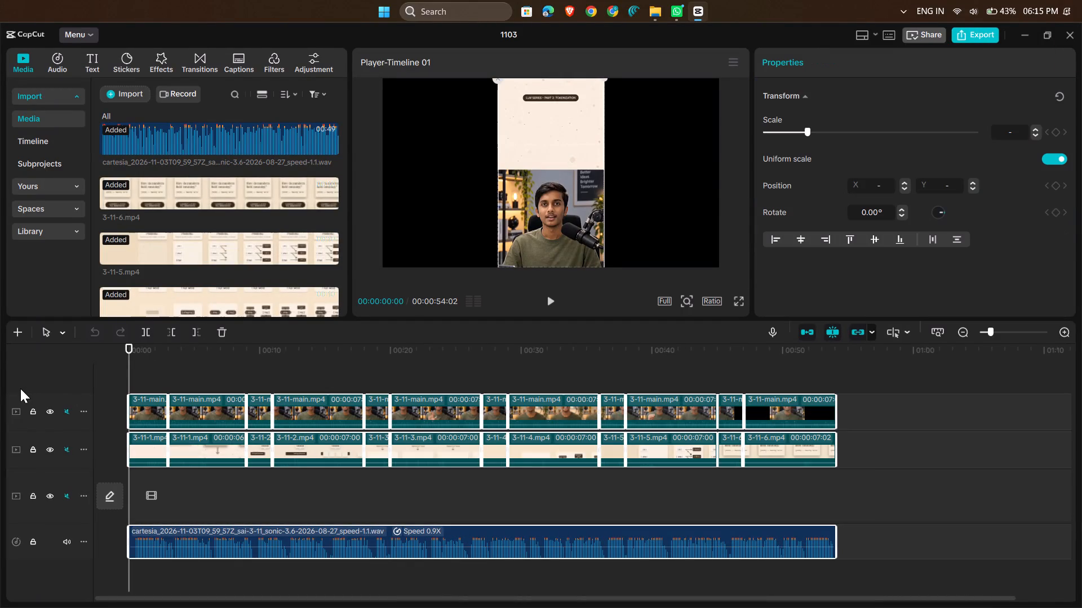
key("ctrl+c")
Leave project 1103 for a fresh project that can take the copied clips.
left_click(94, 31)
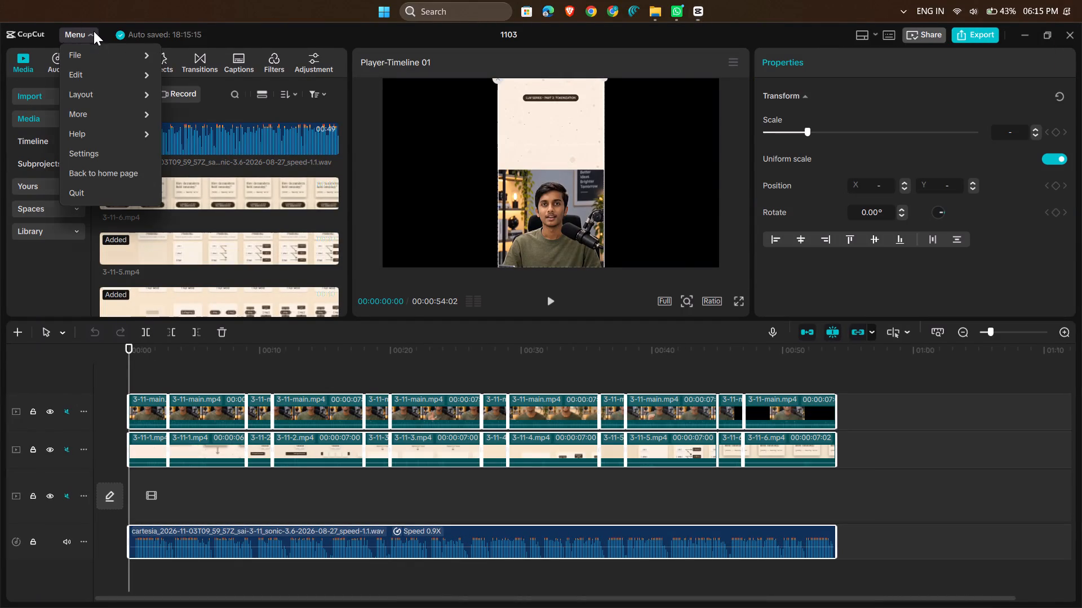
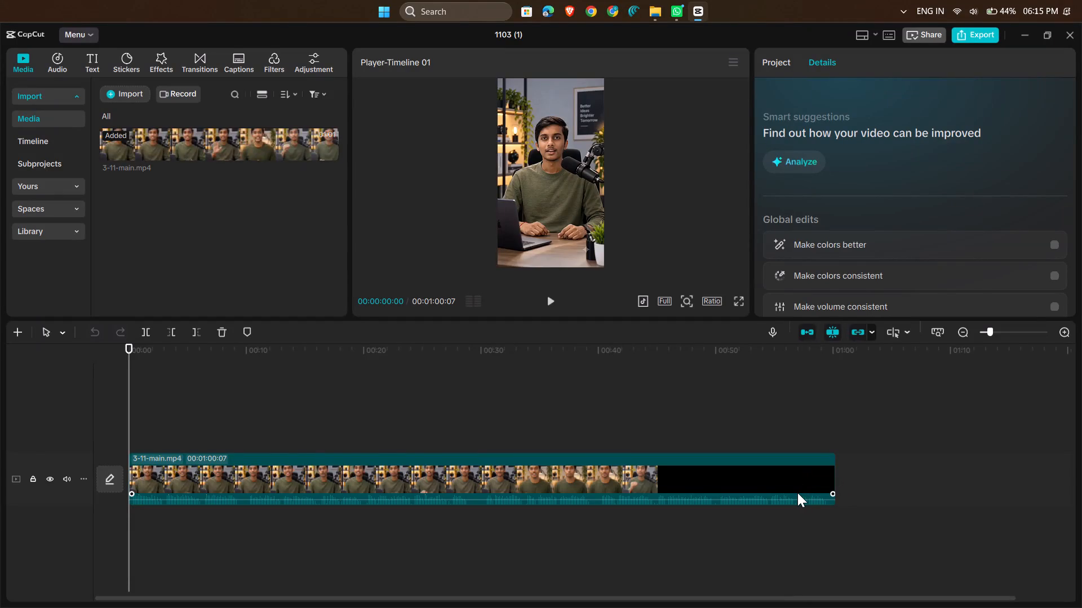
Delete the 3-11-main.mp4 clip from the timeline of project 1103 (1).
left_click(797, 493)
key("Delete")
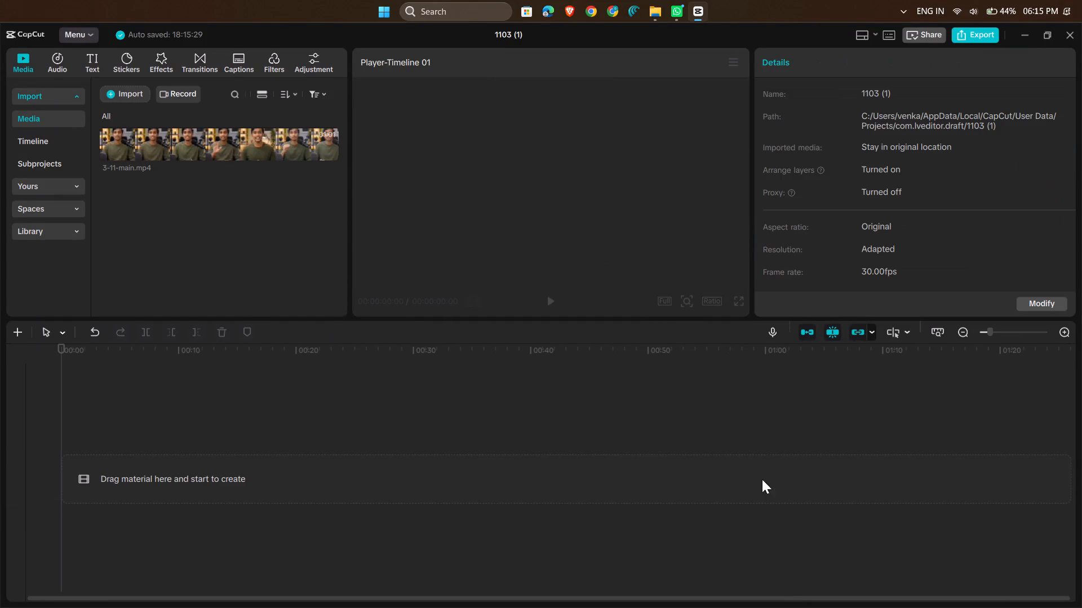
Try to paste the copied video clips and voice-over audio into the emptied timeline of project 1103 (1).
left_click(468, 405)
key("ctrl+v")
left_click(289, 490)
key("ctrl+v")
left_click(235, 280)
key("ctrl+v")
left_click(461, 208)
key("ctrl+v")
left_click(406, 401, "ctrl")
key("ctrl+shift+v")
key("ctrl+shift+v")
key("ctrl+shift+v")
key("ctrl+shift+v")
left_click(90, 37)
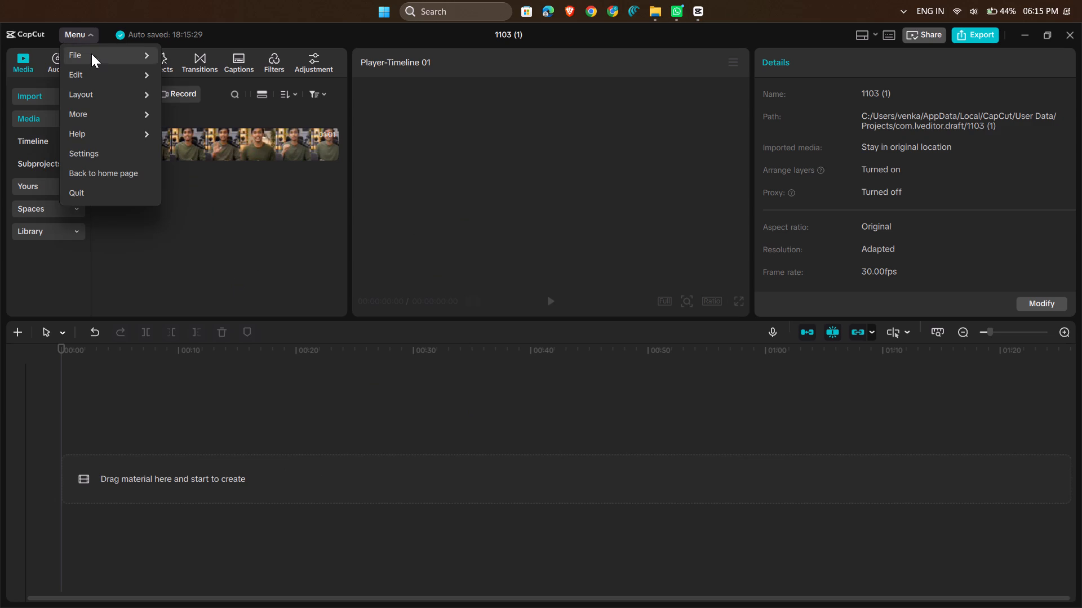
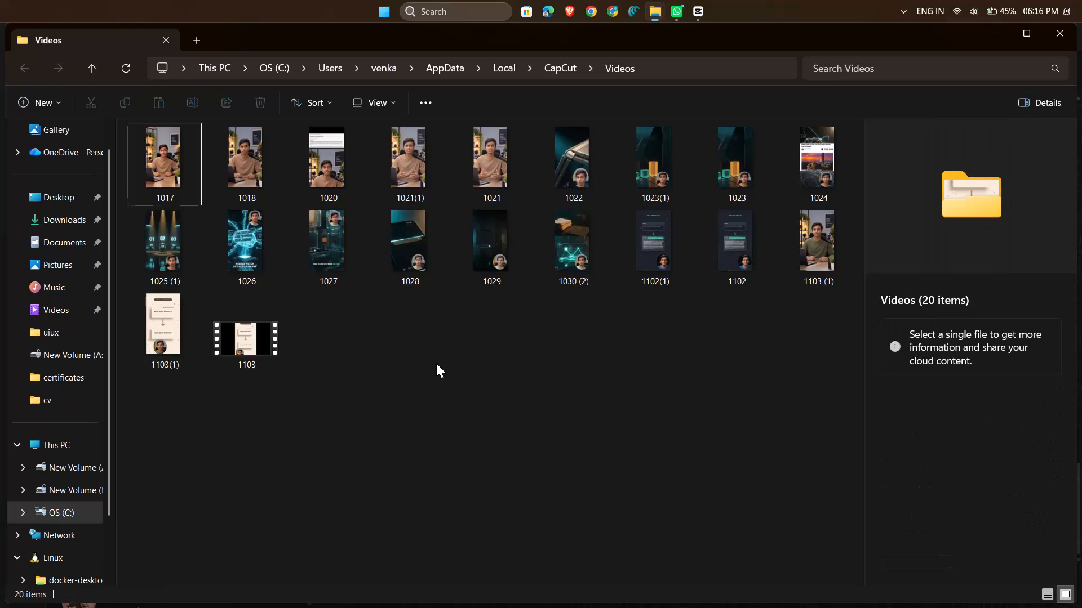
Play the exported 1103(1) video to check its framing.
double_click(153, 316)
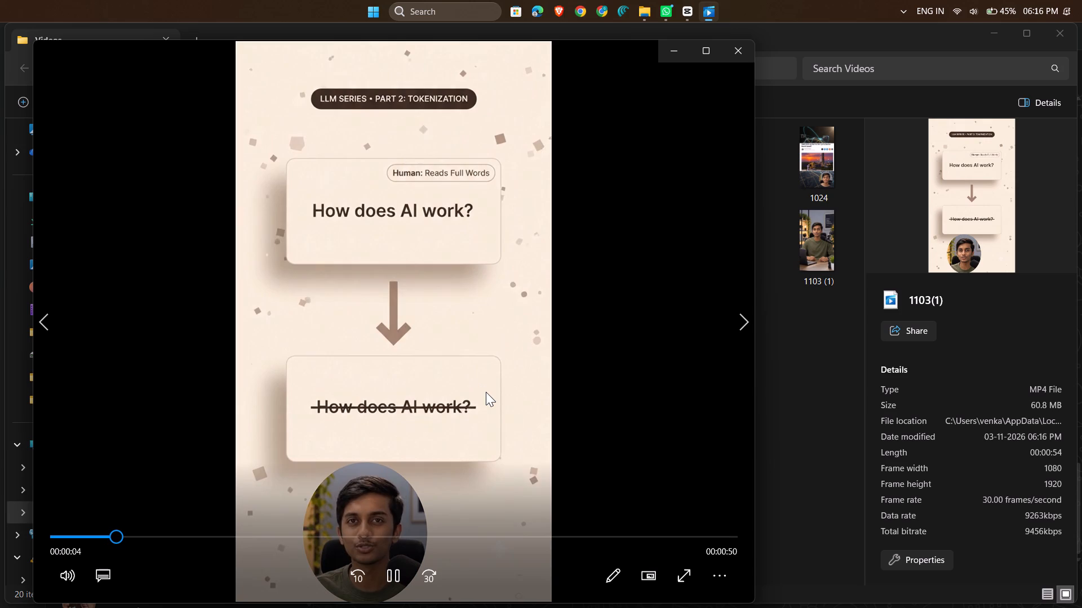
left_click(743, 54)
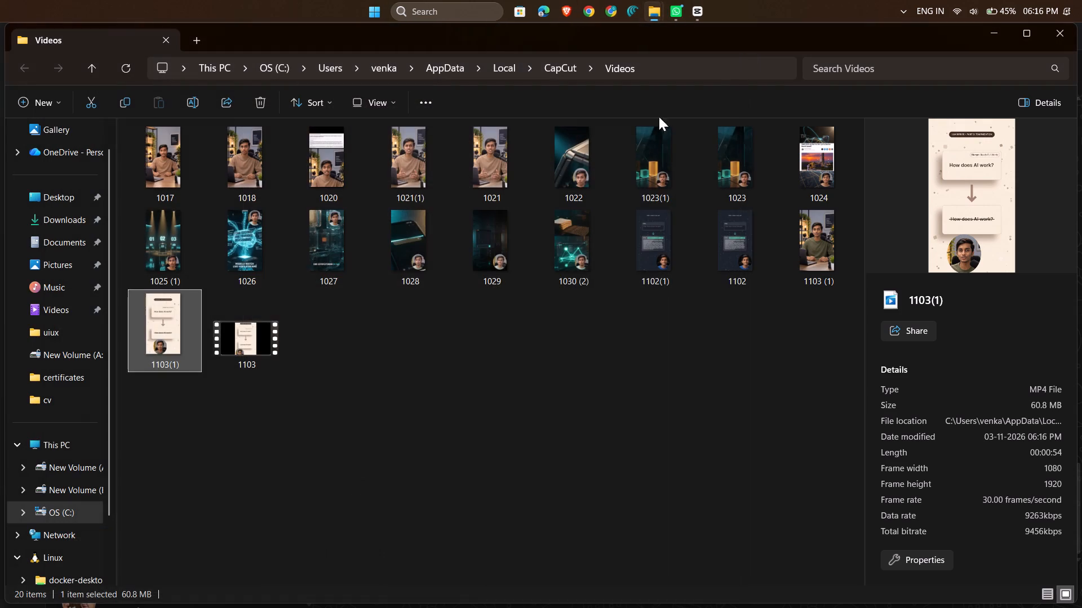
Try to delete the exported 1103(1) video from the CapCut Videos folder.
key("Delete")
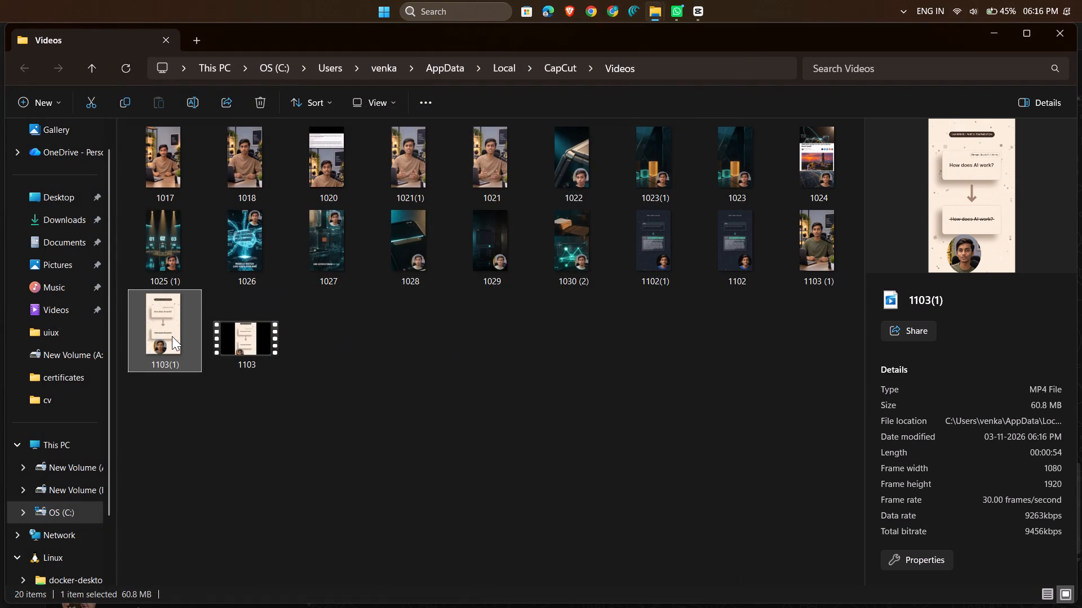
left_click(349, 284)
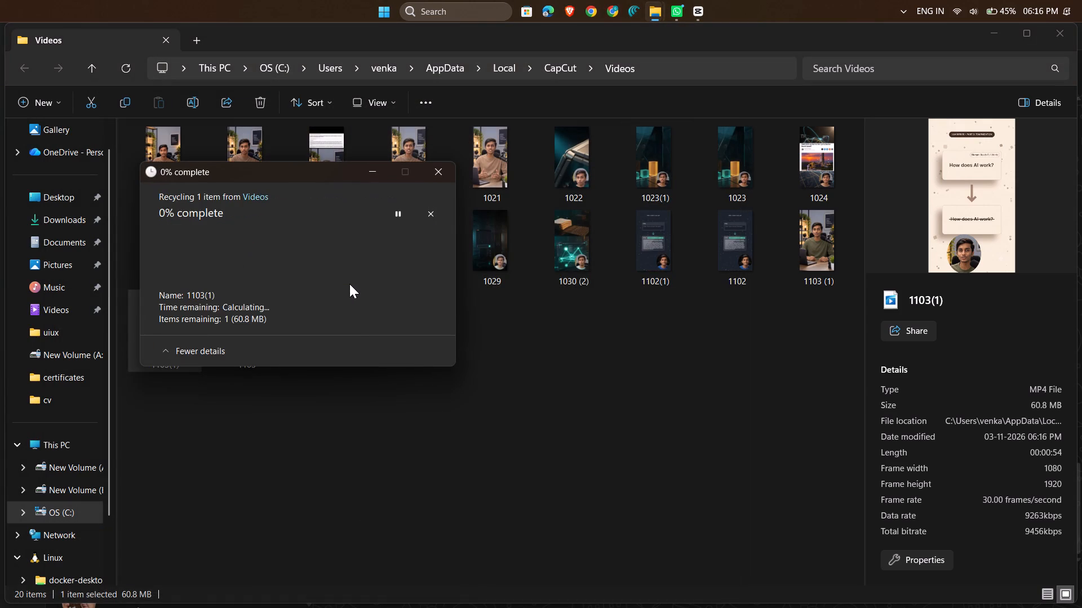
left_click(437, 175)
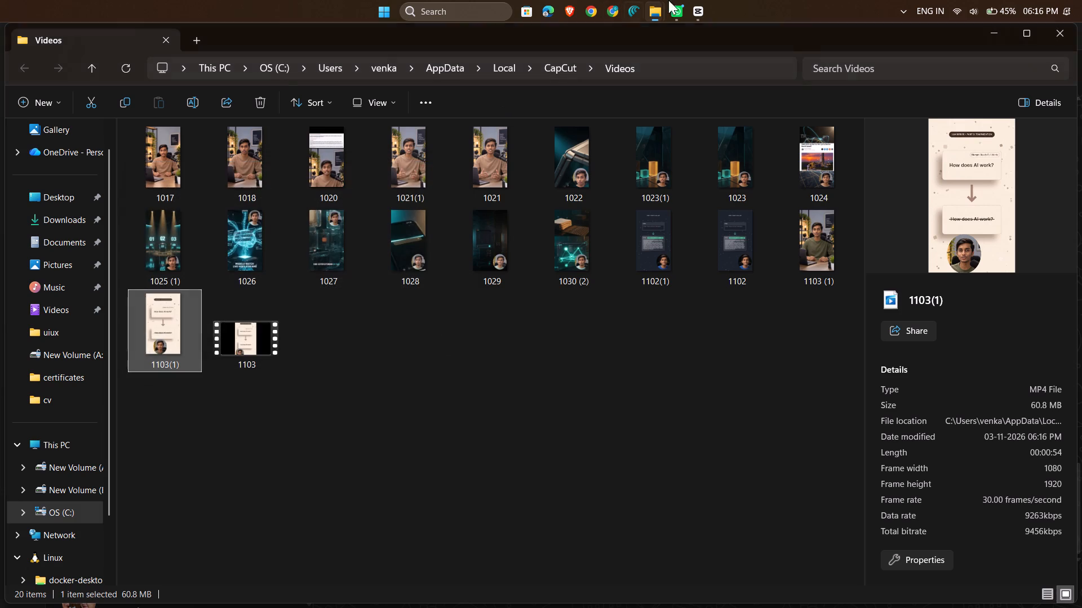
Switch to CapCut and dismiss the completed export window of project 1103.
left_click(702, 1)
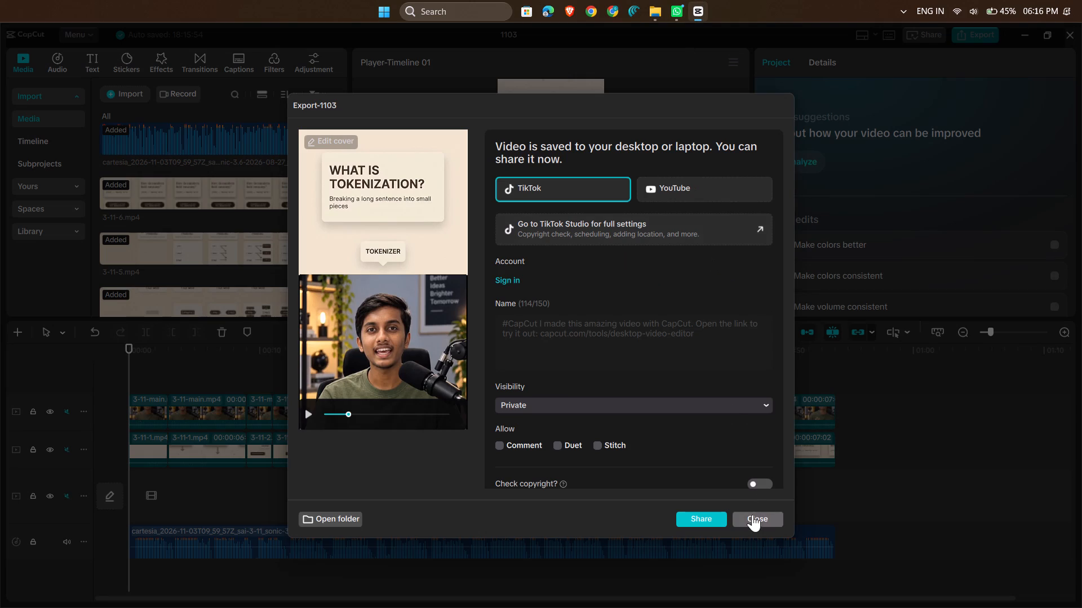
left_click(752, 516)
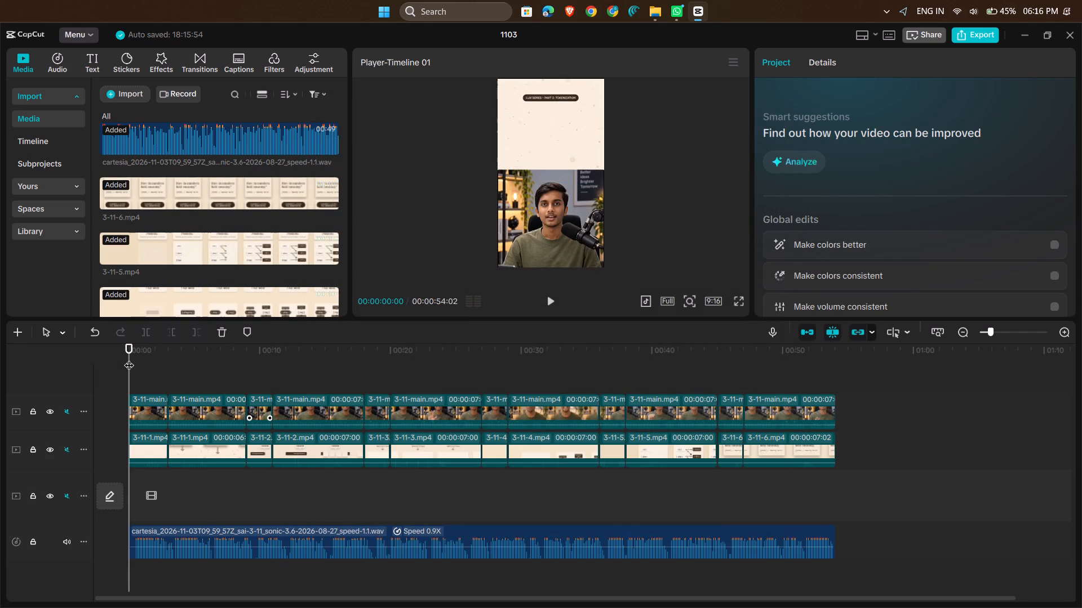
Scrub through the project 1103 timeline to examine how the presenter is framed in each section, returning to the start.
left_click_drag(129, 358, 183, 358)
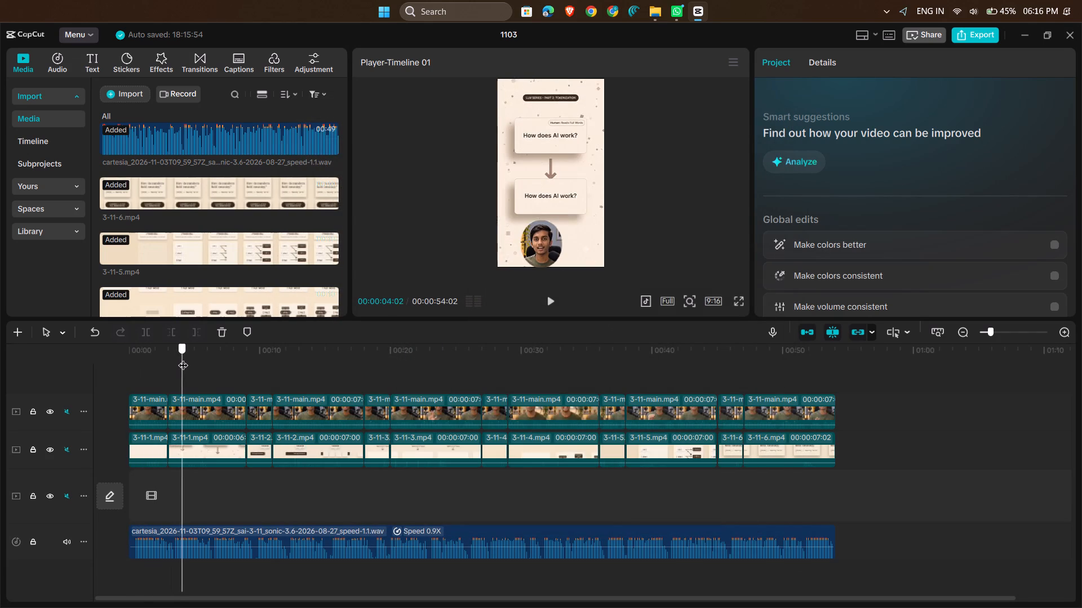
left_click_drag(183, 358, 260, 361)
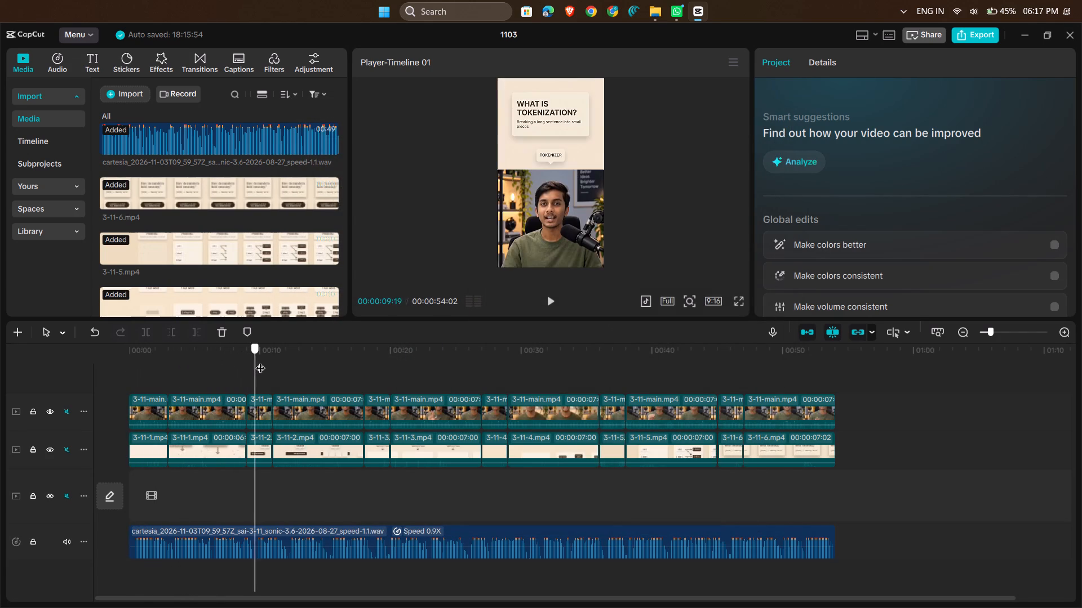
left_click_drag(260, 361, 383, 371)
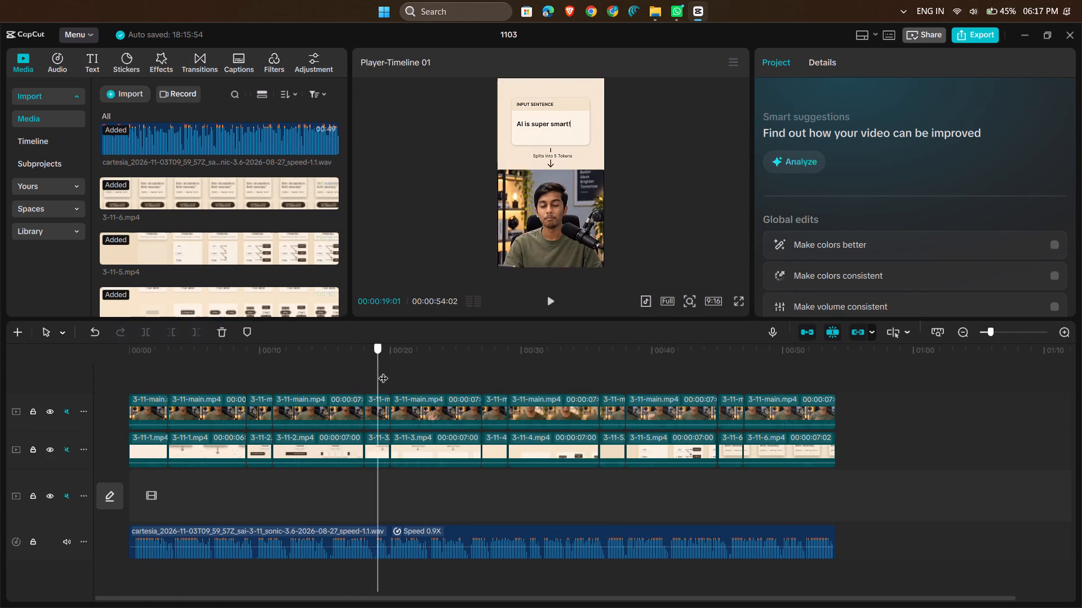
left_click_drag(383, 371, 534, 375)
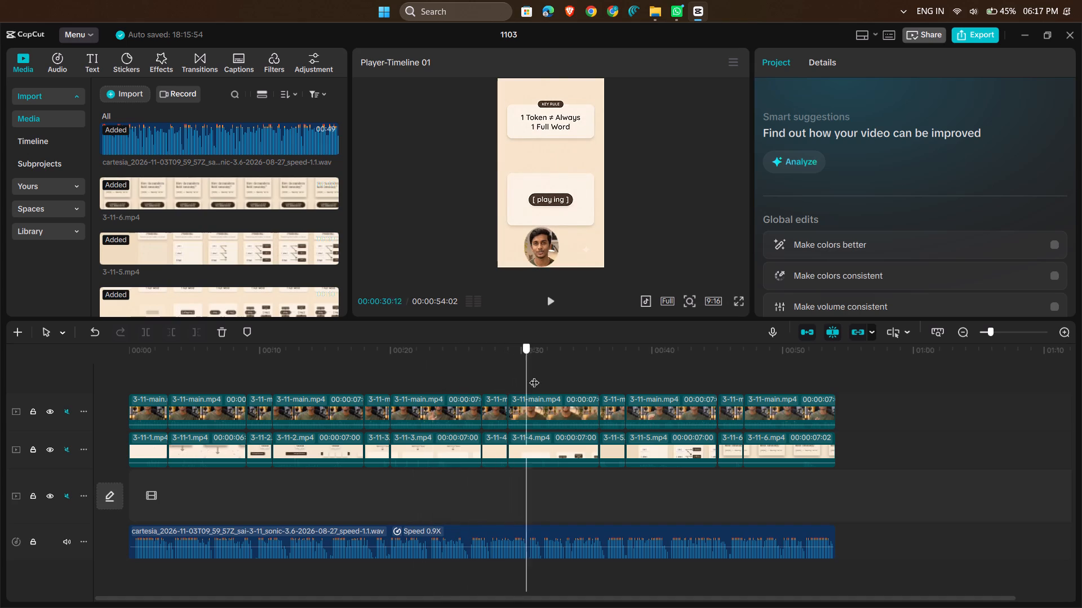
left_click_drag(534, 375, 663, 378)
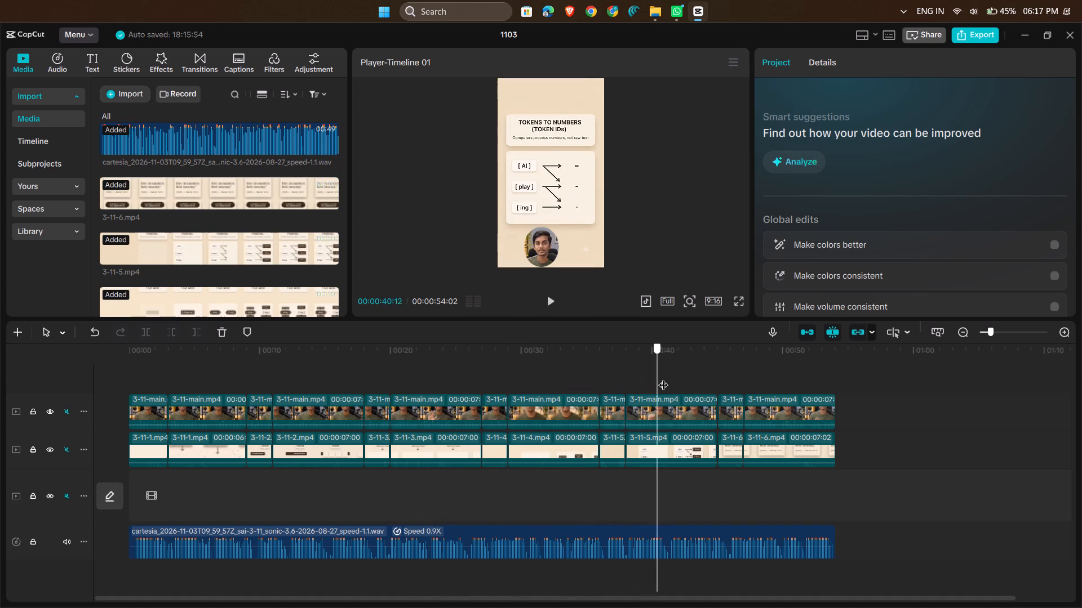
left_click_drag(663, 378, 704, 374)
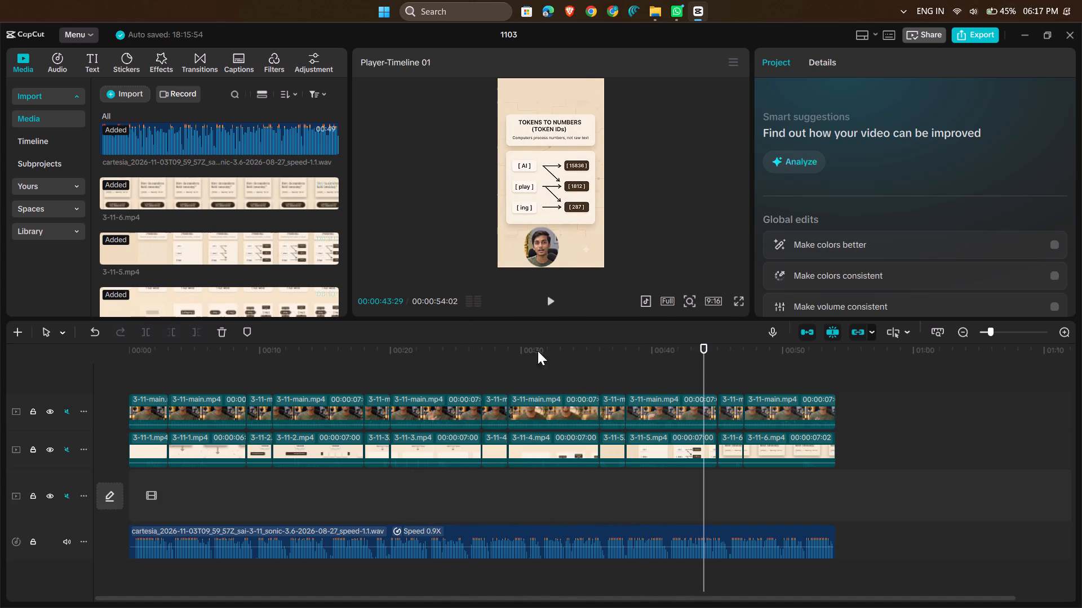
left_click_drag(704, 367, 58, 368)
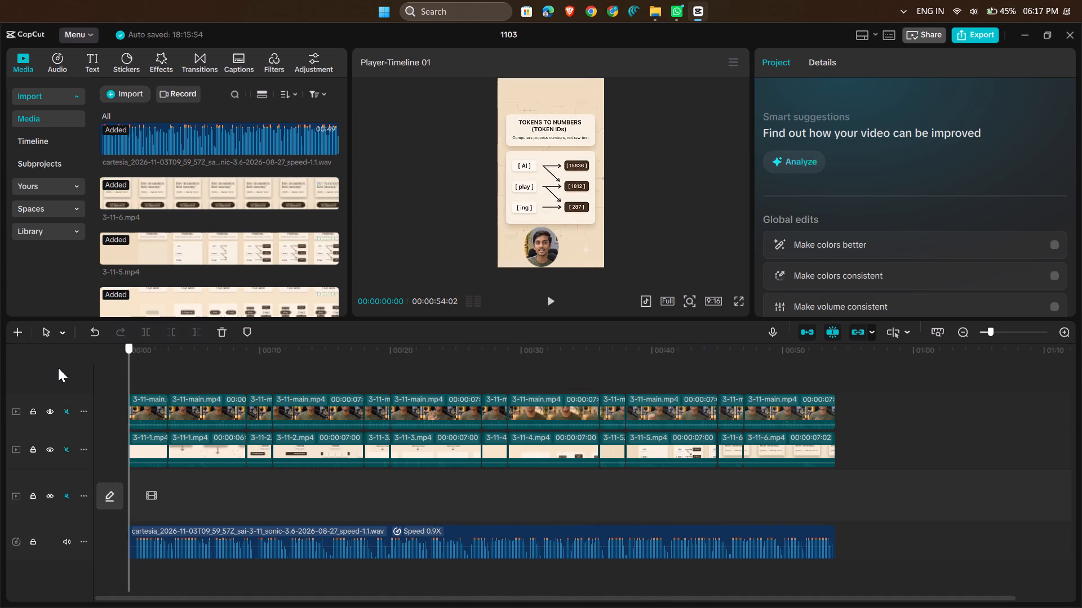
left_click_drag(58, 368, 56, 368)
Move the circular presenter overlay above the long 3-11-1.mp4 clip to the frame's lower-left corner, about X -580, Y -1778.
left_click(203, 409)
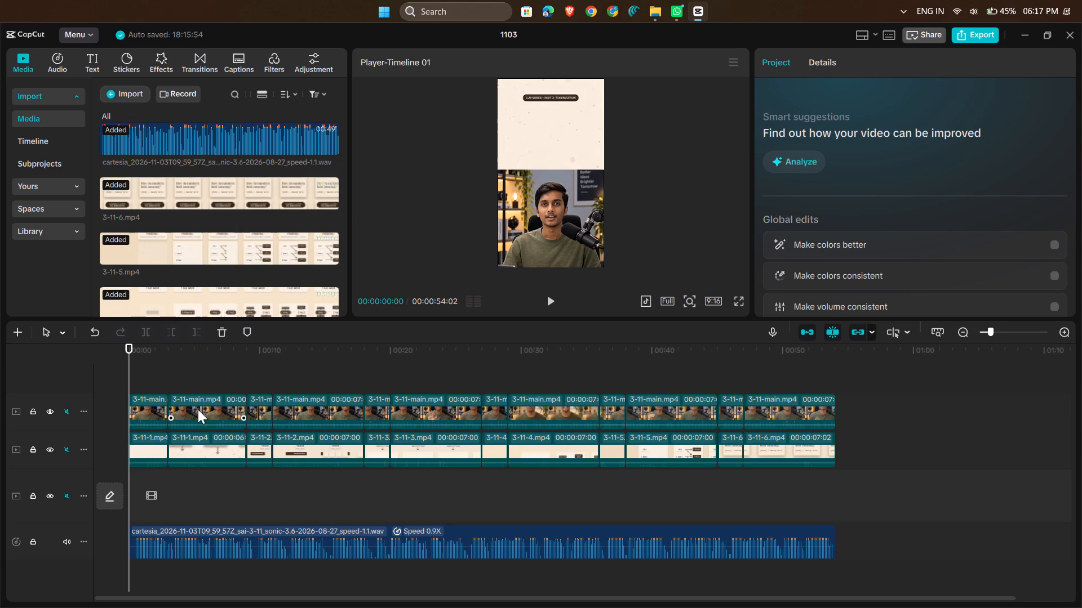
left_click(198, 409)
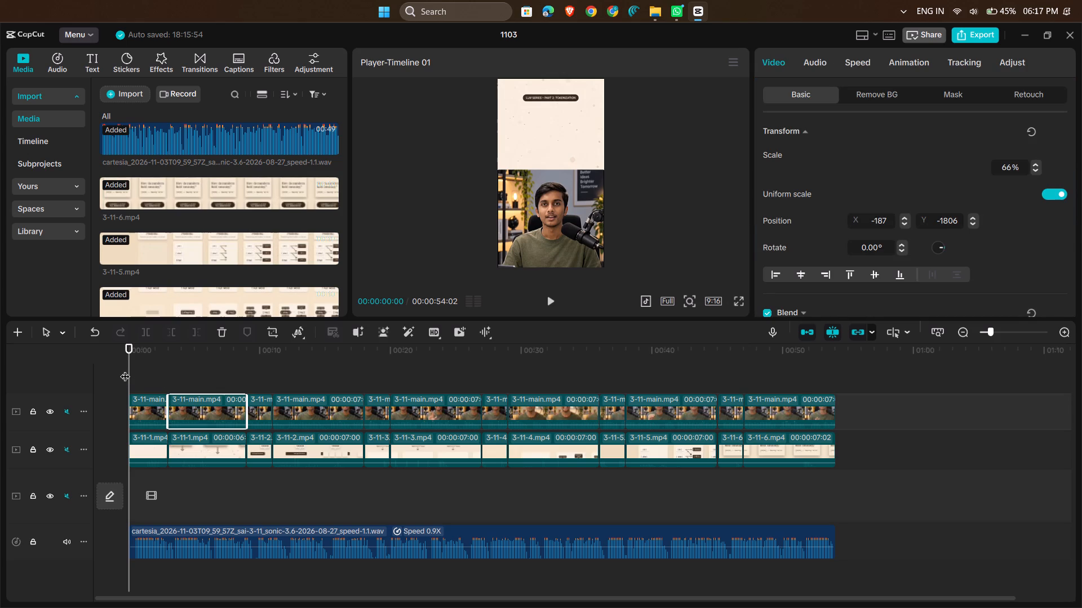
left_click_drag(125, 369, 178, 366)
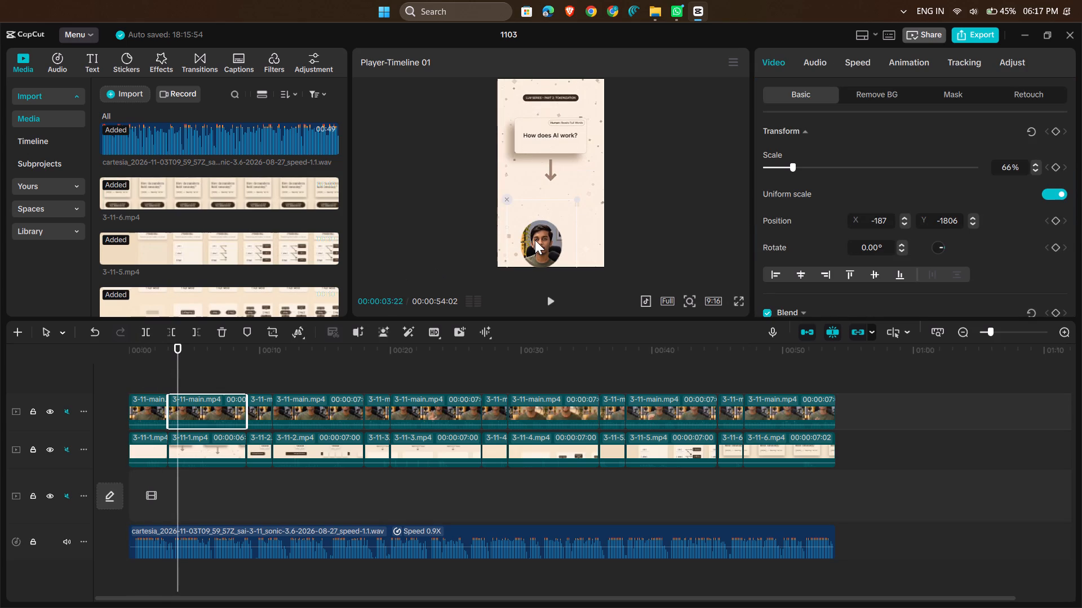
left_click(535, 240)
left_click_drag(535, 240, 518, 240)
left_click_drag(542, 240, 523, 239)
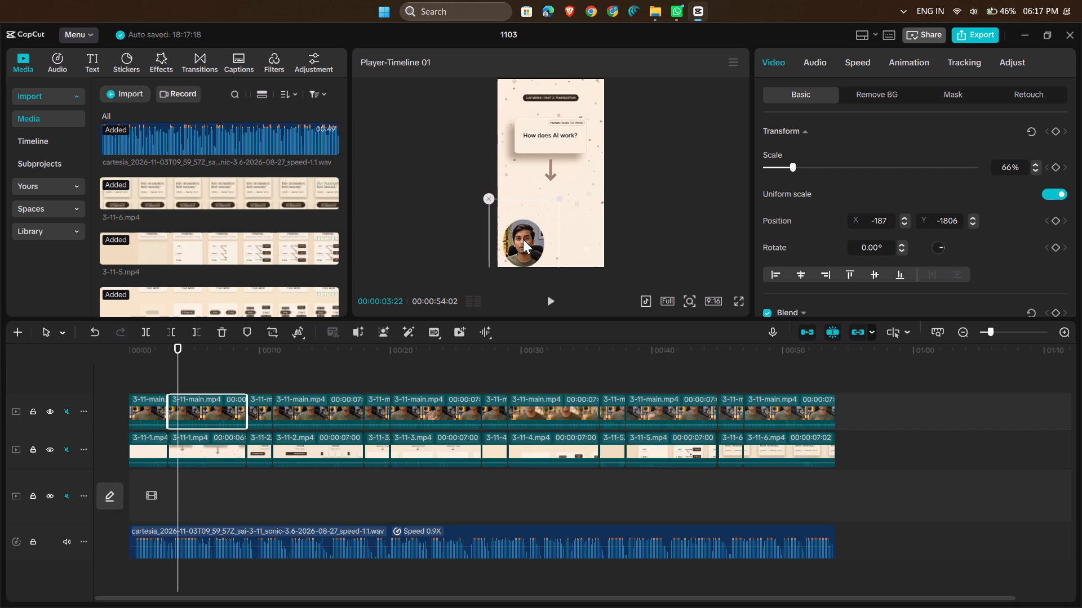
left_click_drag(523, 239, 521, 238)
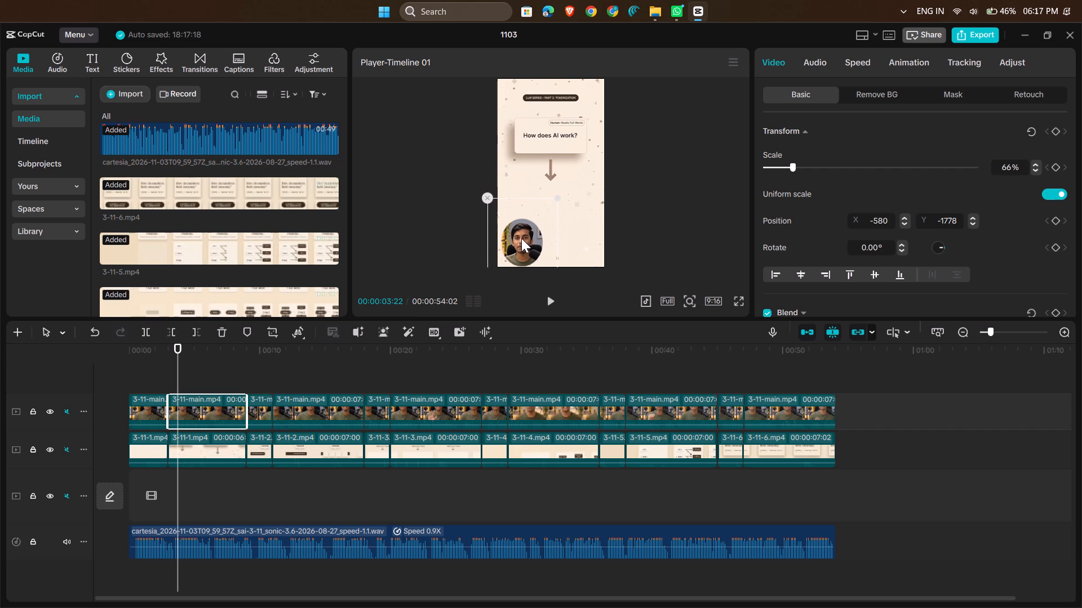
Move the circular presenter overlay above the long 3-11-2.mp4 clip to the frame's lower-left corner, about X -616, Y -1763.
left_click_drag(177, 361, 186, 360)
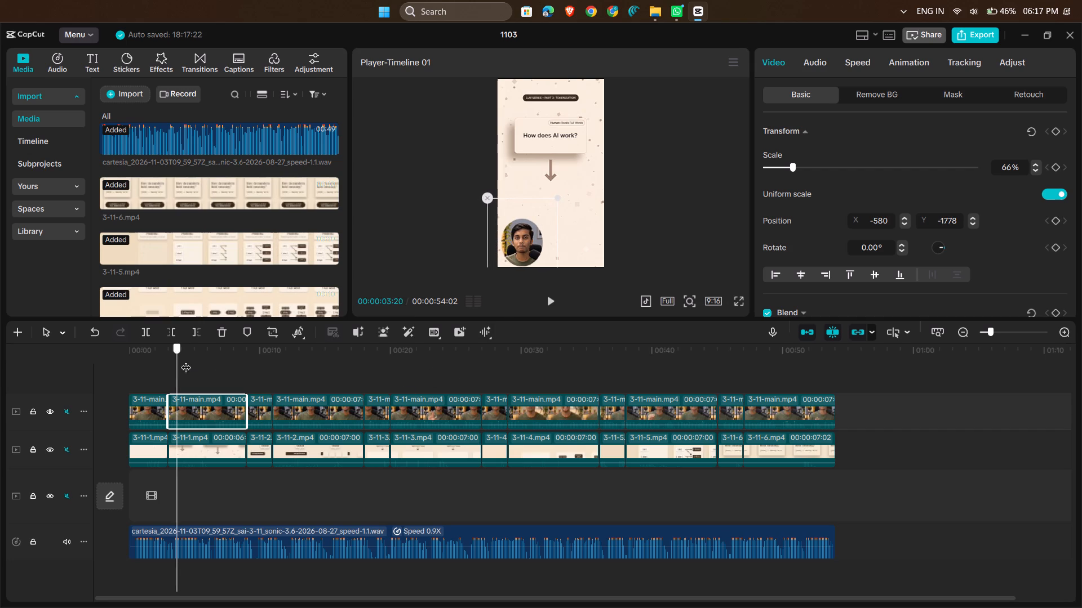
left_click_drag(186, 360, 292, 350)
left_click(539, 244)
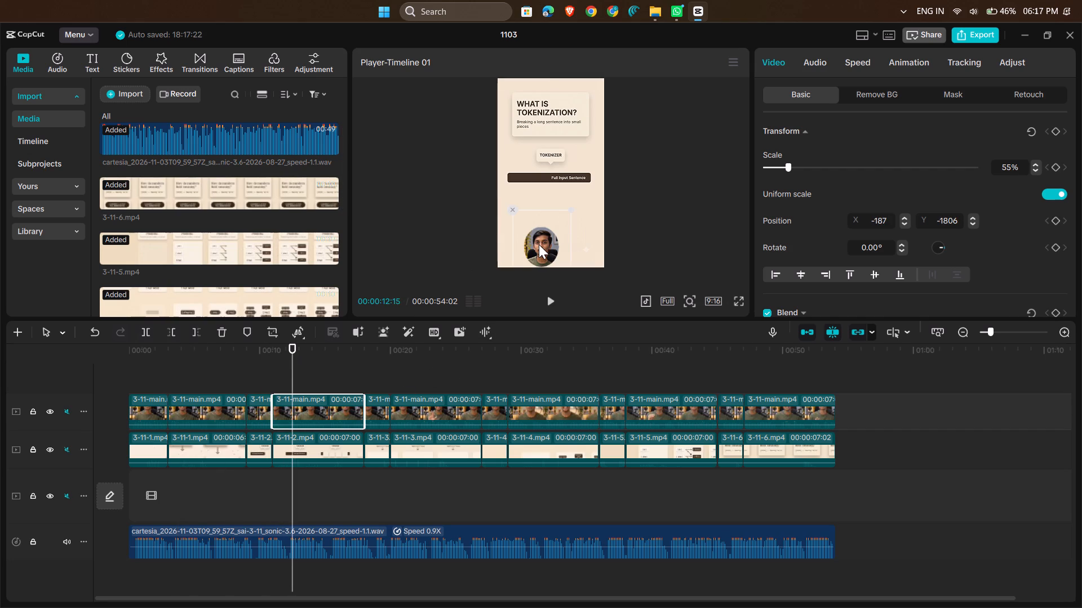
left_click_drag(539, 244, 515, 244)
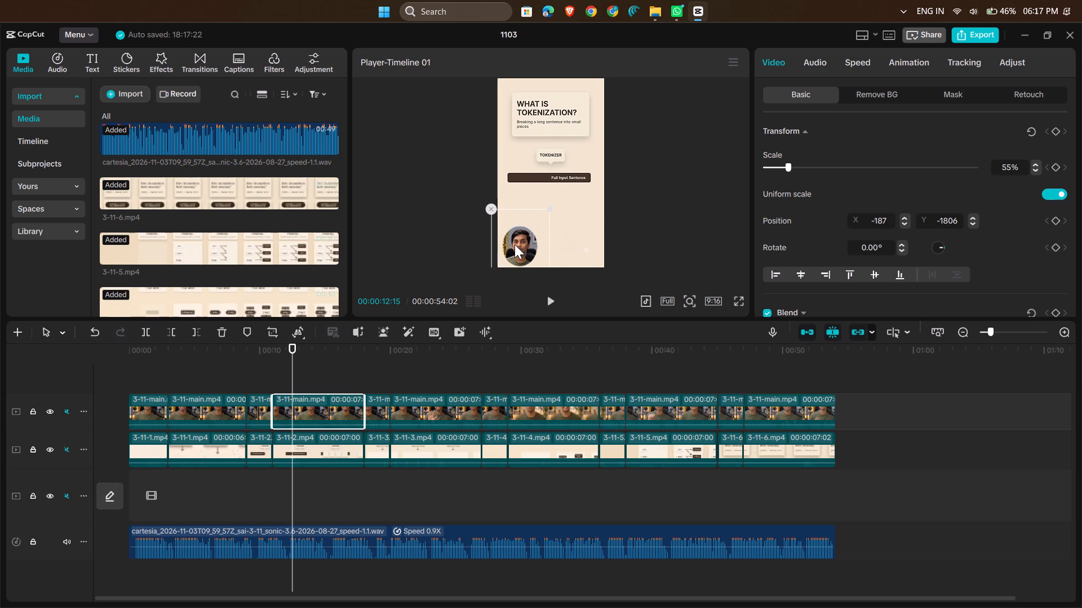
left_click_drag(515, 244, 513, 243)
left_click(513, 243)
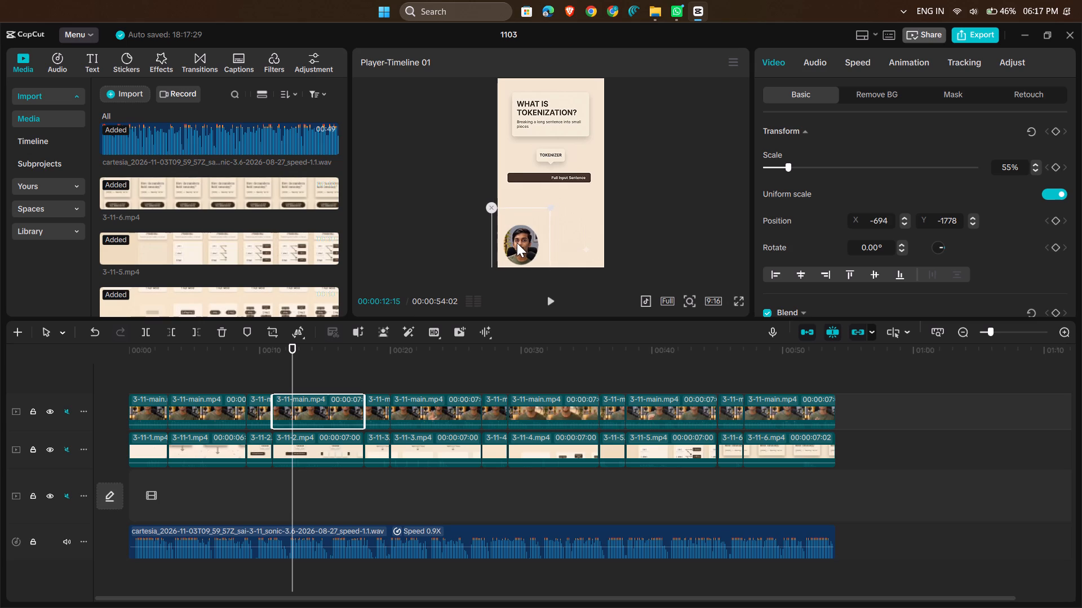
Move the circular presenter overlay above the long 3-11-3.mp4 clip to the frame's lower-left corner, about X -609, Y -1763.
left_click(424, 403)
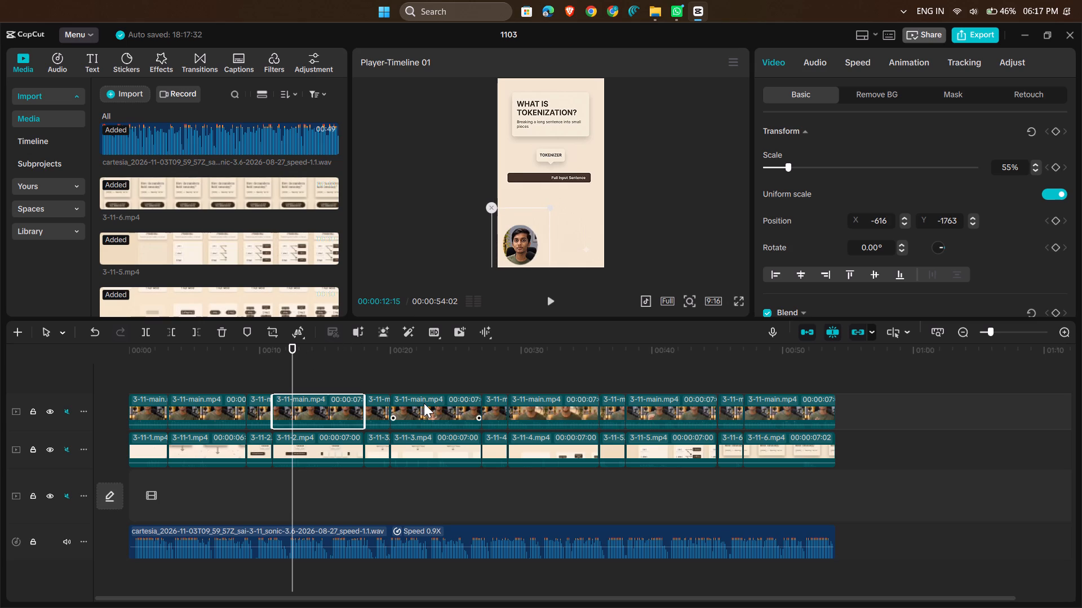
left_click_drag(290, 366, 410, 363)
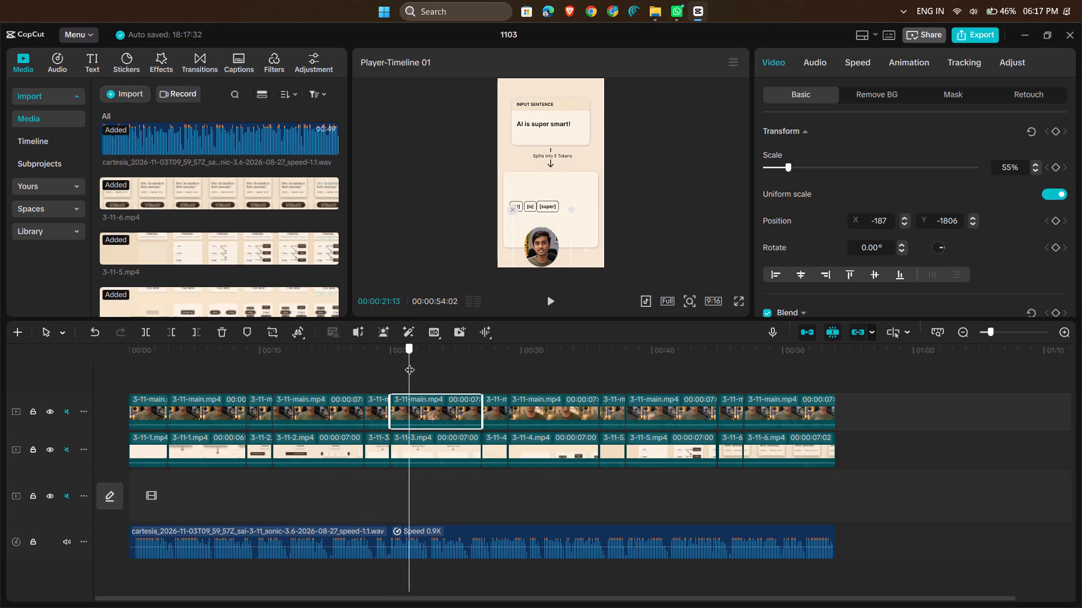
left_click_drag(410, 363, 411, 363)
left_click(547, 245)
left_click_drag(547, 245, 530, 244)
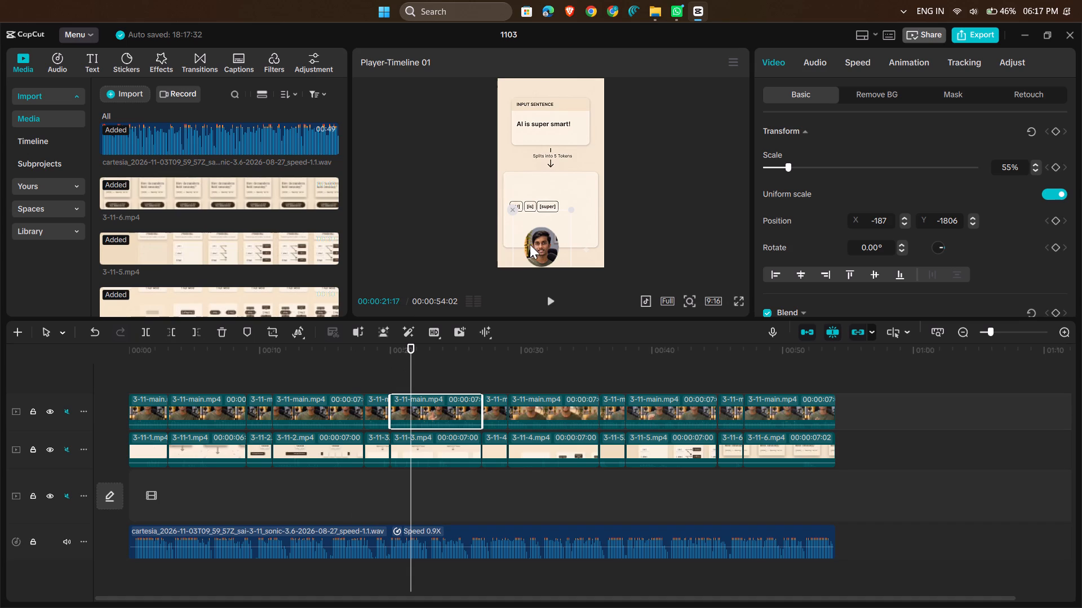
left_click_drag(530, 244, 526, 242)
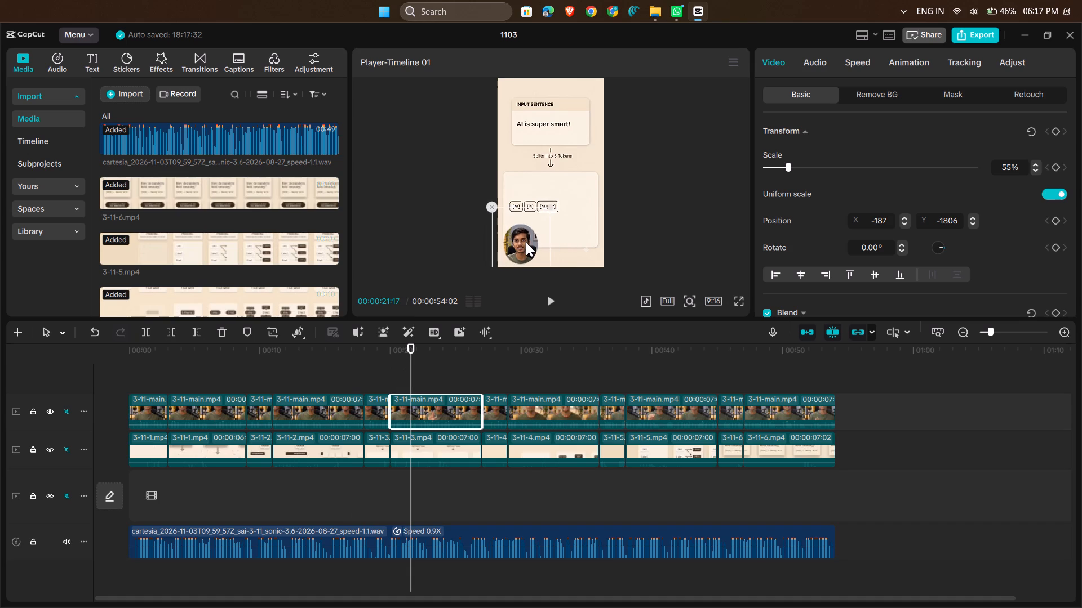
left_click_drag(526, 242, 526, 243)
Move the circular presenter overlay above the long 3-11-4.mp4 clip to the frame's lower-left corner.
left_click(547, 401)
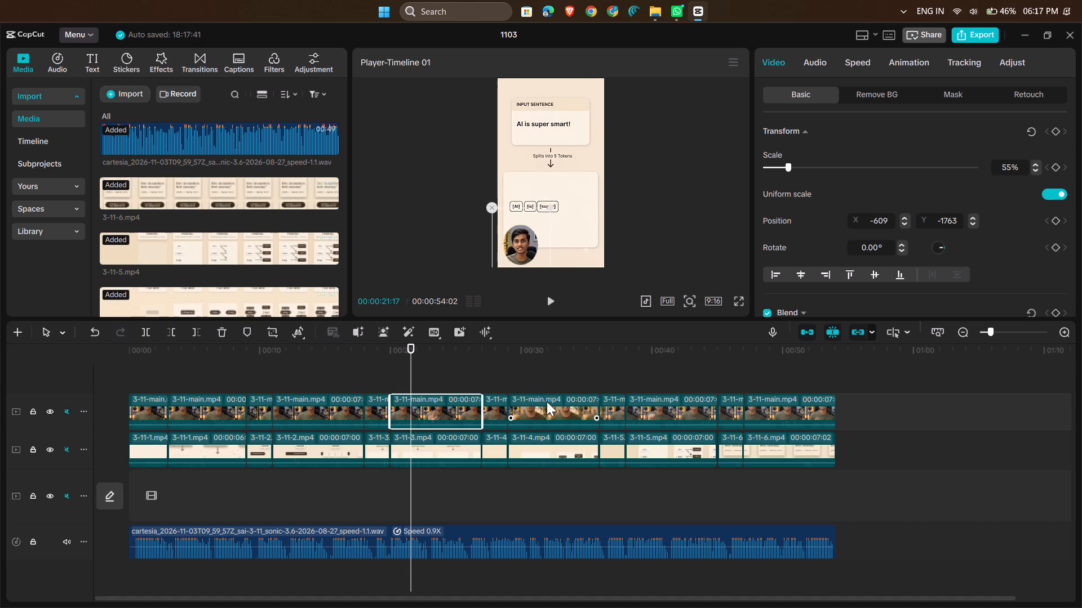
left_click_drag(410, 375, 484, 368)
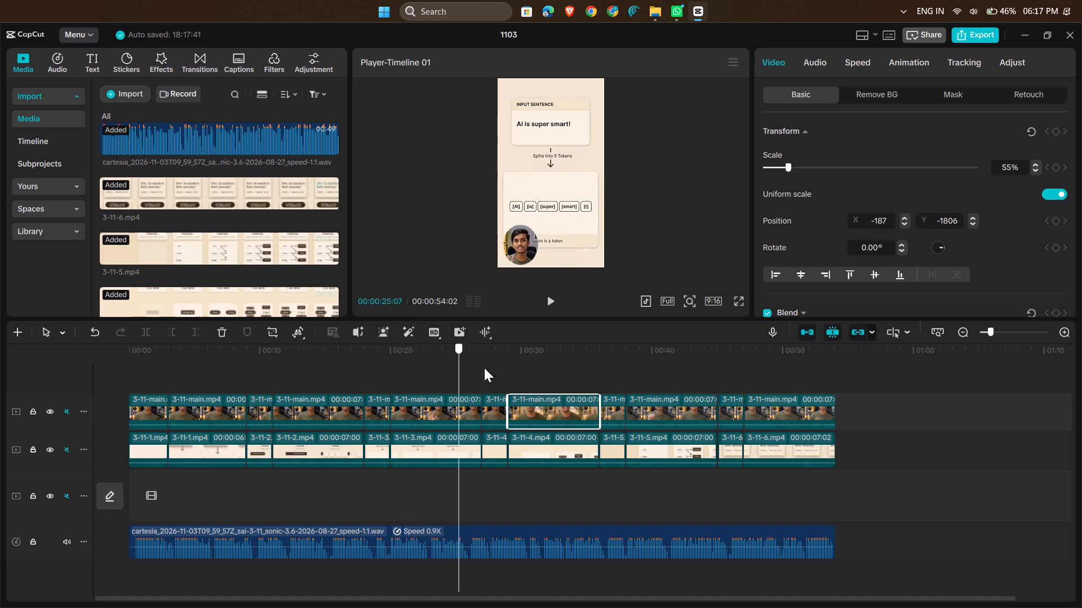
left_click_drag(484, 368, 522, 368)
left_click_drag(543, 253, 530, 251)
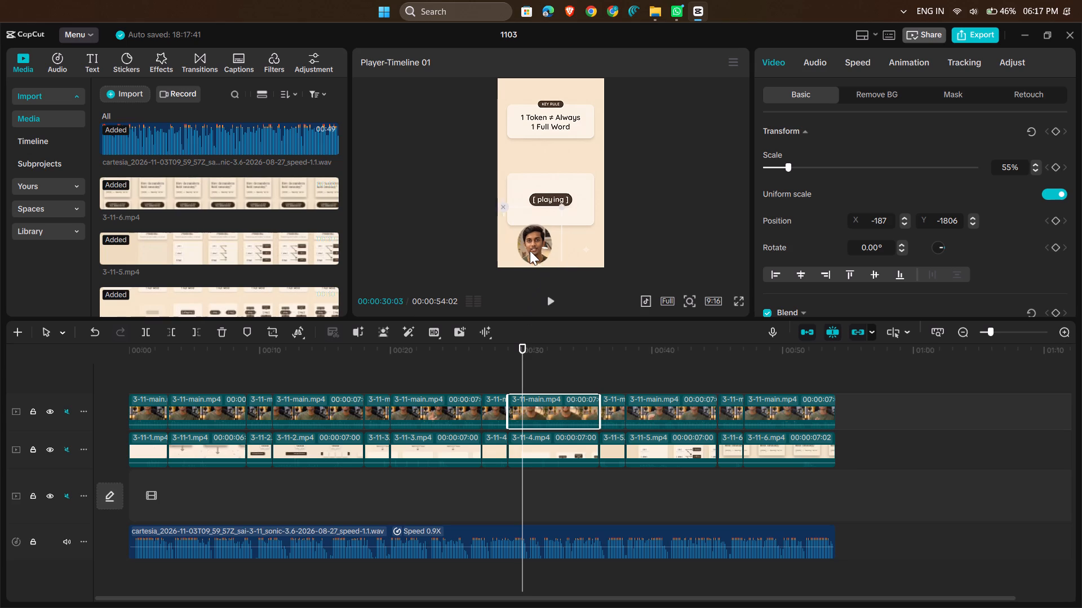
left_click_drag(530, 251, 521, 251)
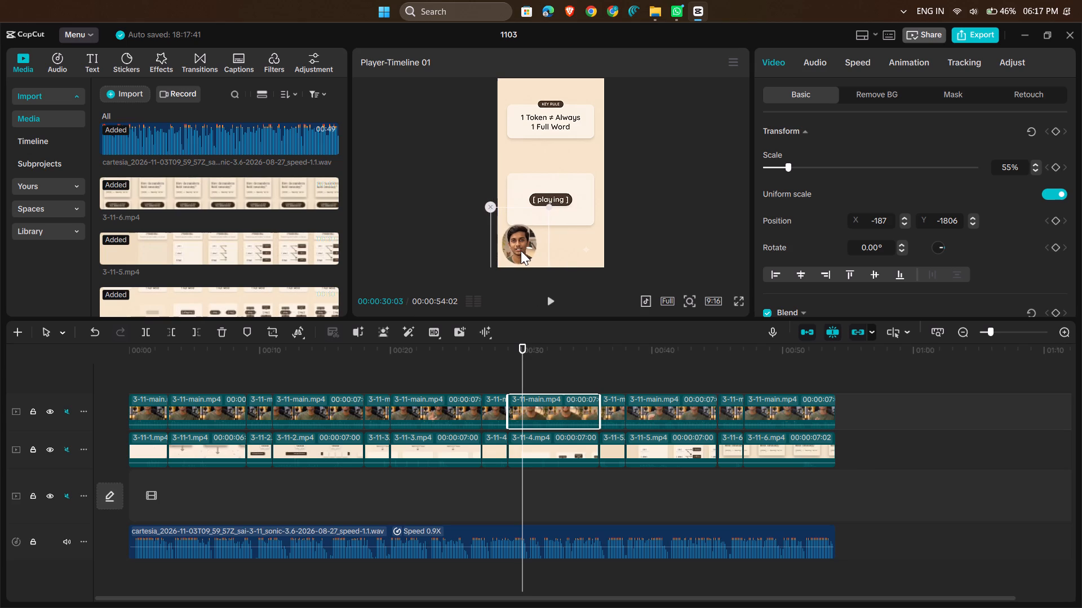
Move the circular presenter overlay above the long 3-11-5.mp4 clip to the frame's lower-left corner.
left_click(666, 400)
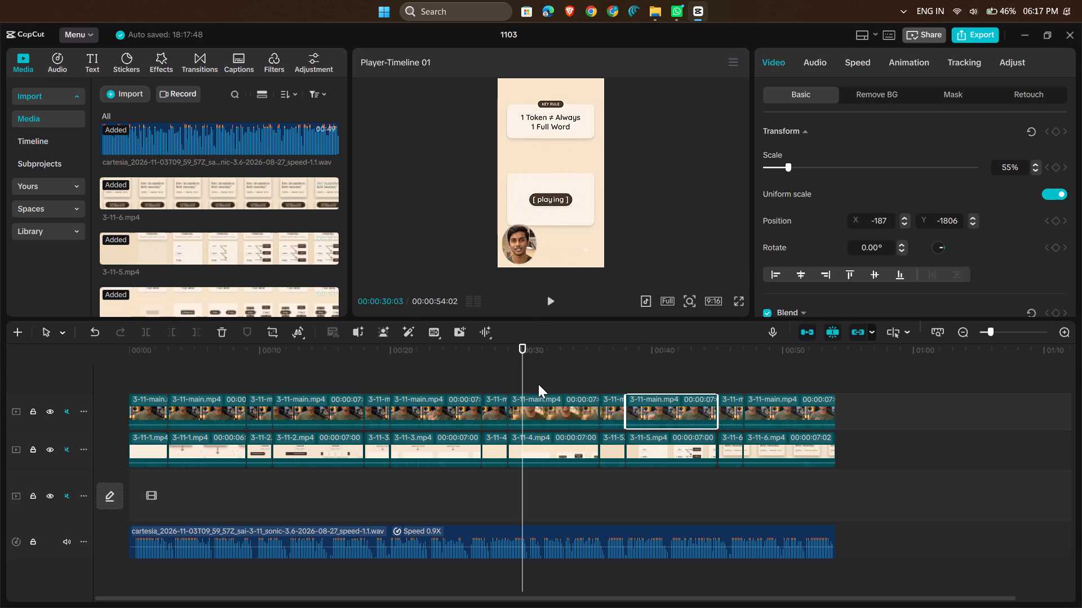
left_click_drag(524, 381, 645, 377)
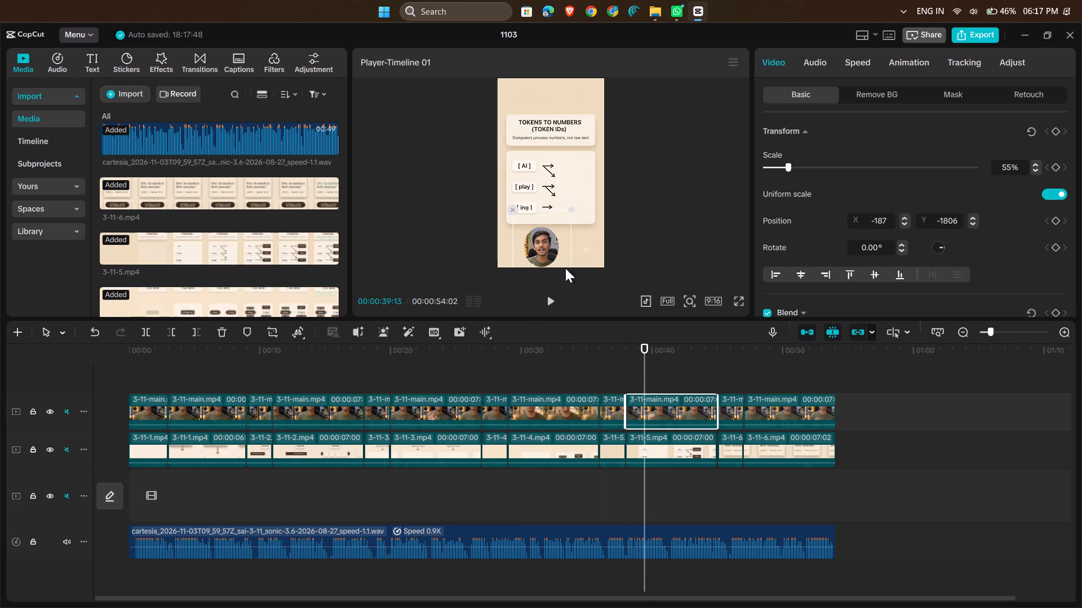
left_click(538, 243)
left_click_drag(538, 243, 517, 242)
Move the circular presenter overlay above the long 3-11-6.mp4 clip to the frame's lower-left corner, about X -601, Y -1792.
left_click(764, 398)
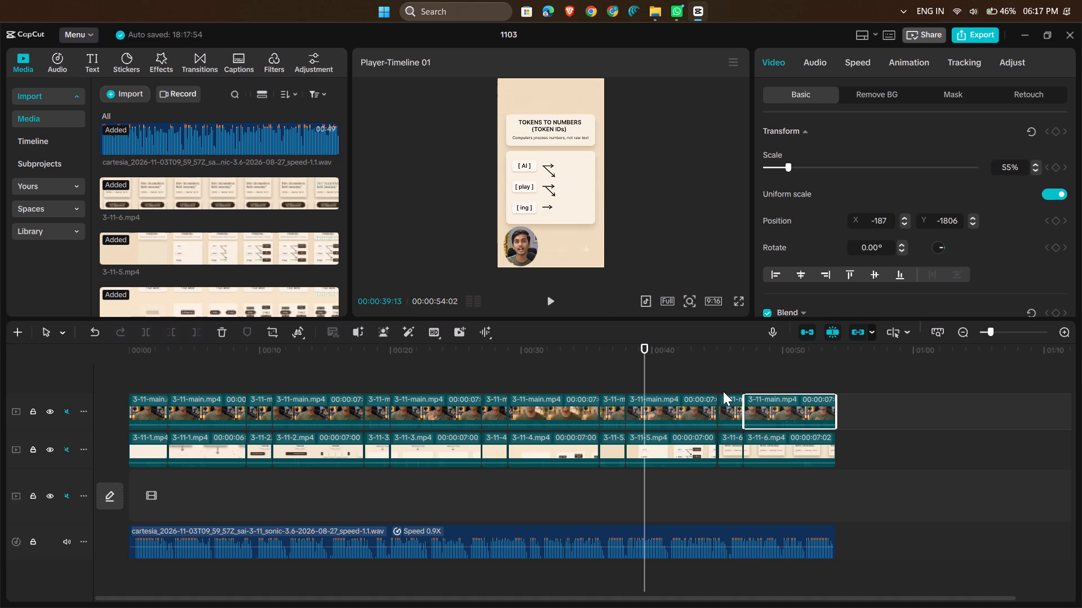
left_click_drag(643, 363, 765, 375)
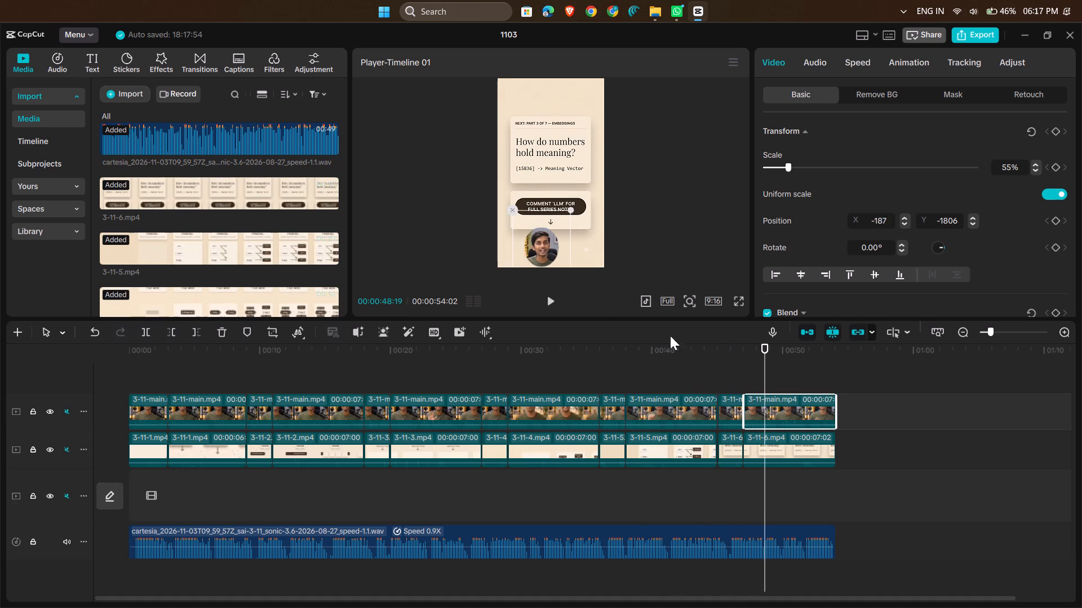
left_click_drag(548, 243, 527, 242)
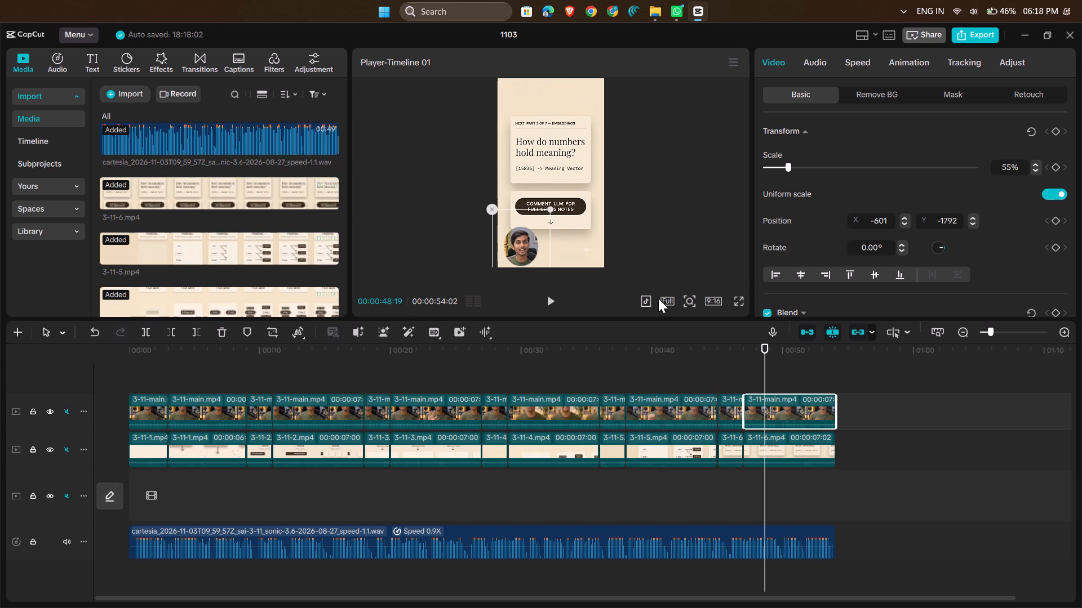
Scrub through the whole timeline from start to end to check the presenter overlay's placement in each section.
left_click_drag(764, 354, 134, 368)
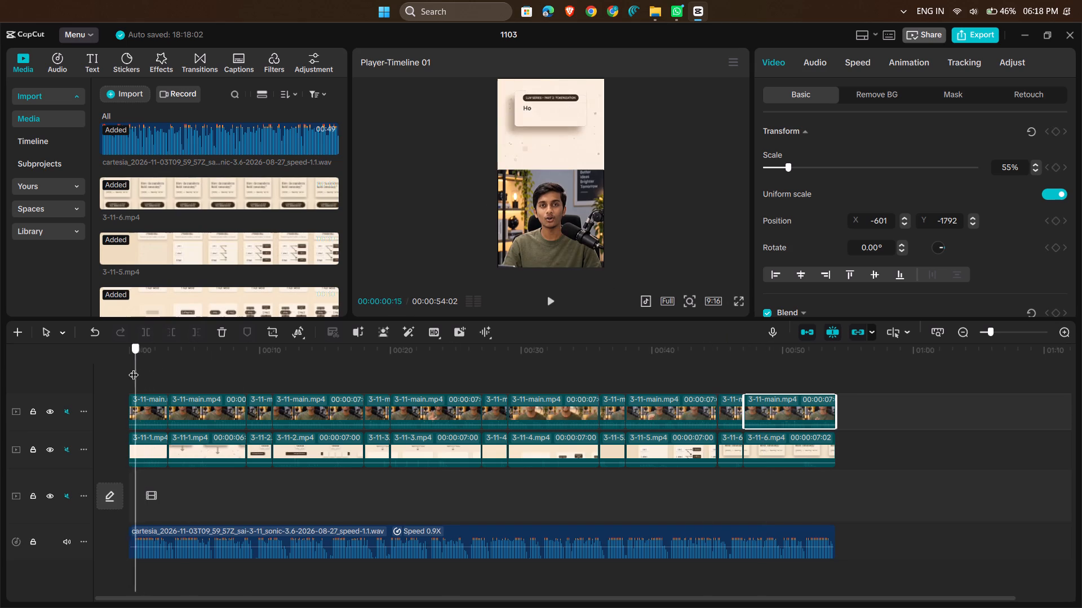
left_click_drag(134, 368, 105, 370)
left_click_drag(128, 366, 135, 366)
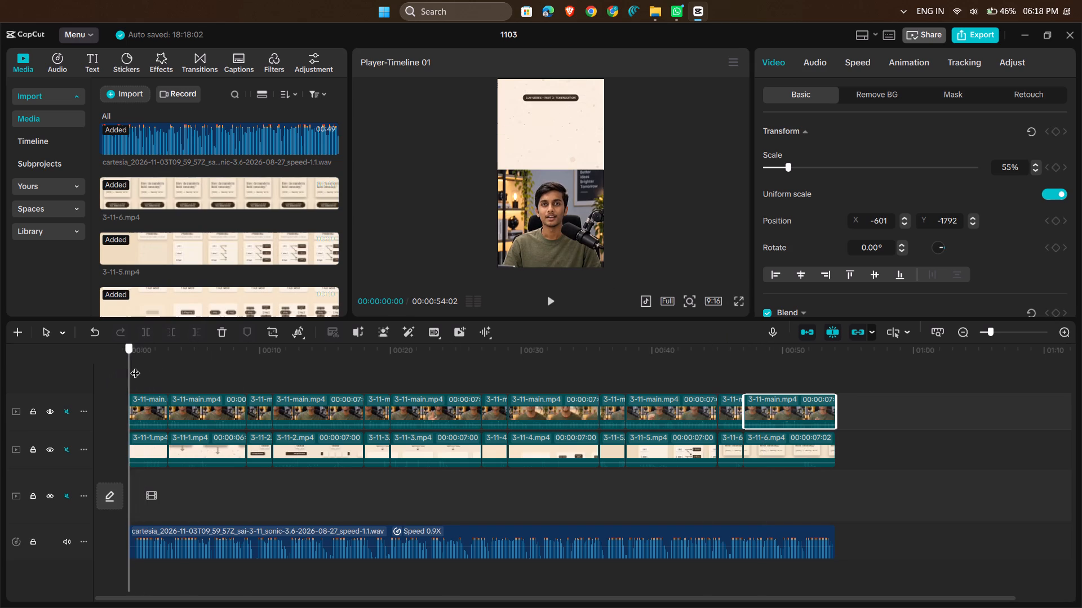
left_click_drag(135, 366, 254, 366)
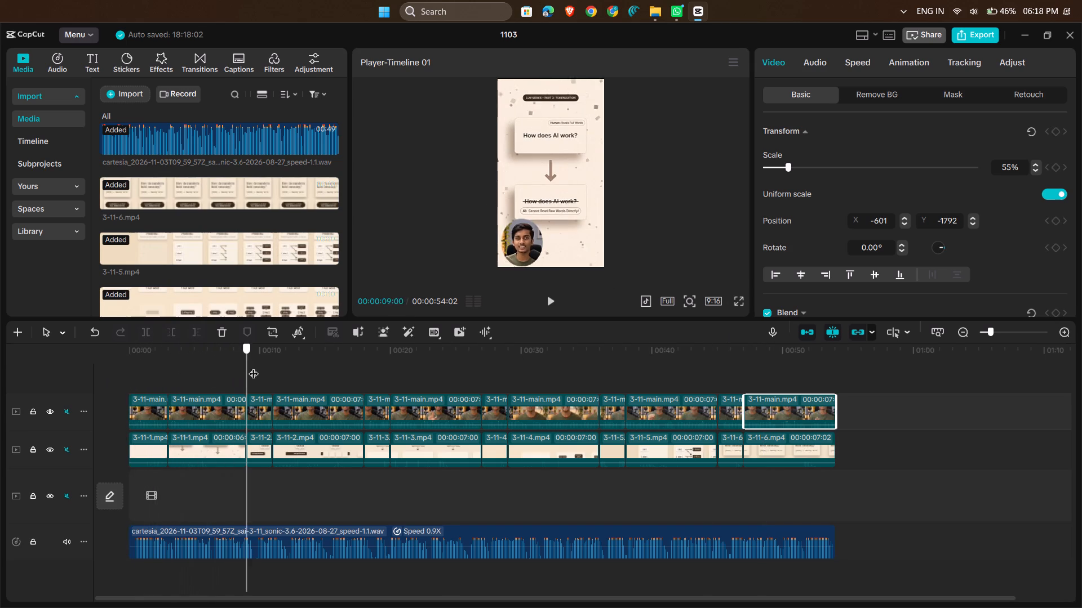
left_click_drag(254, 366, 394, 366)
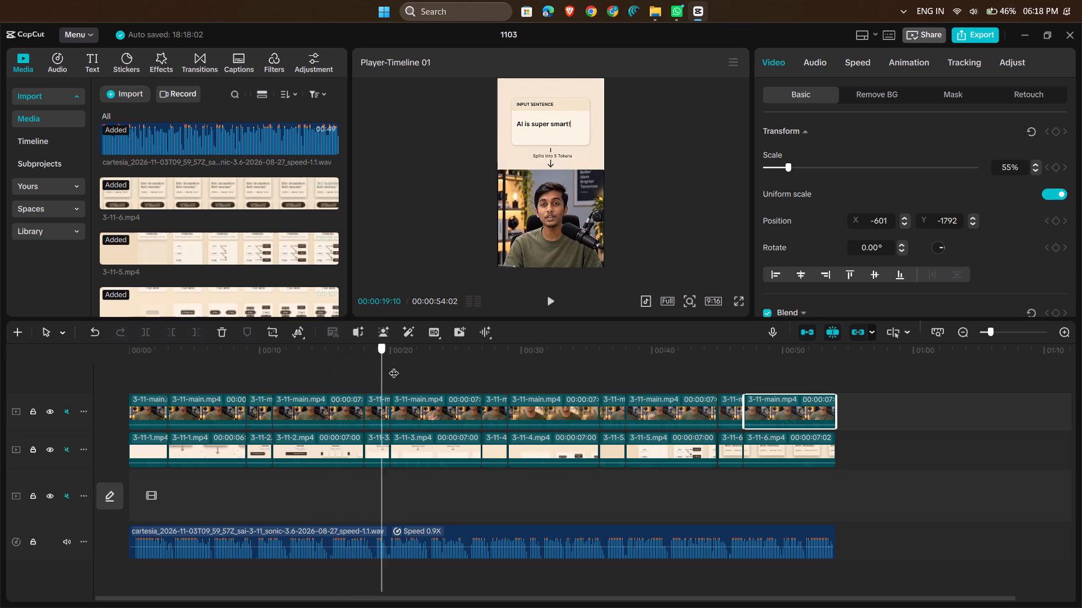
left_click_drag(394, 366, 590, 372)
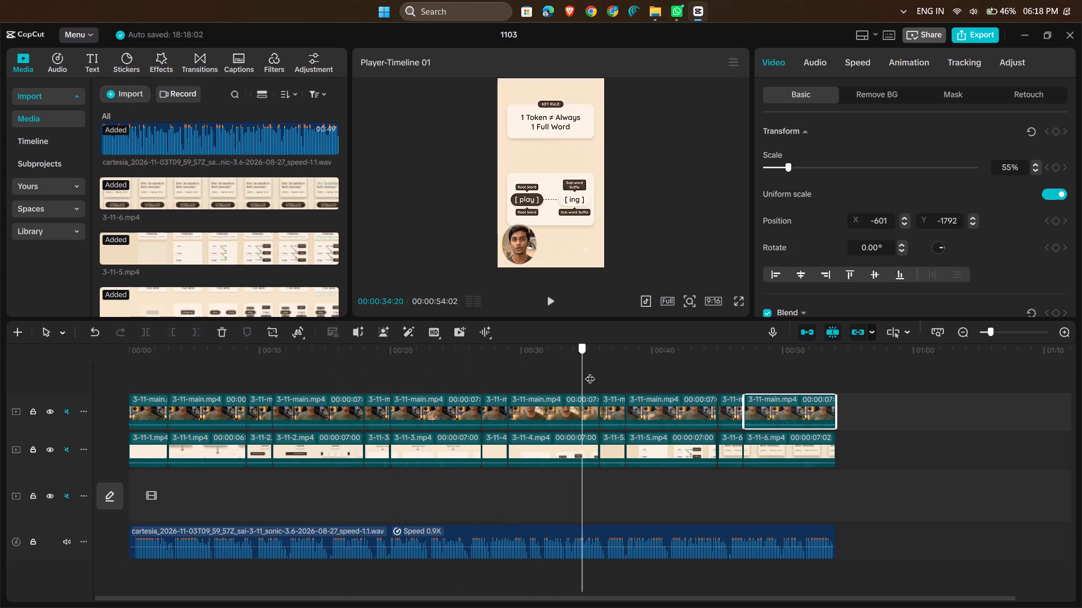
left_click_drag(590, 372, 808, 377)
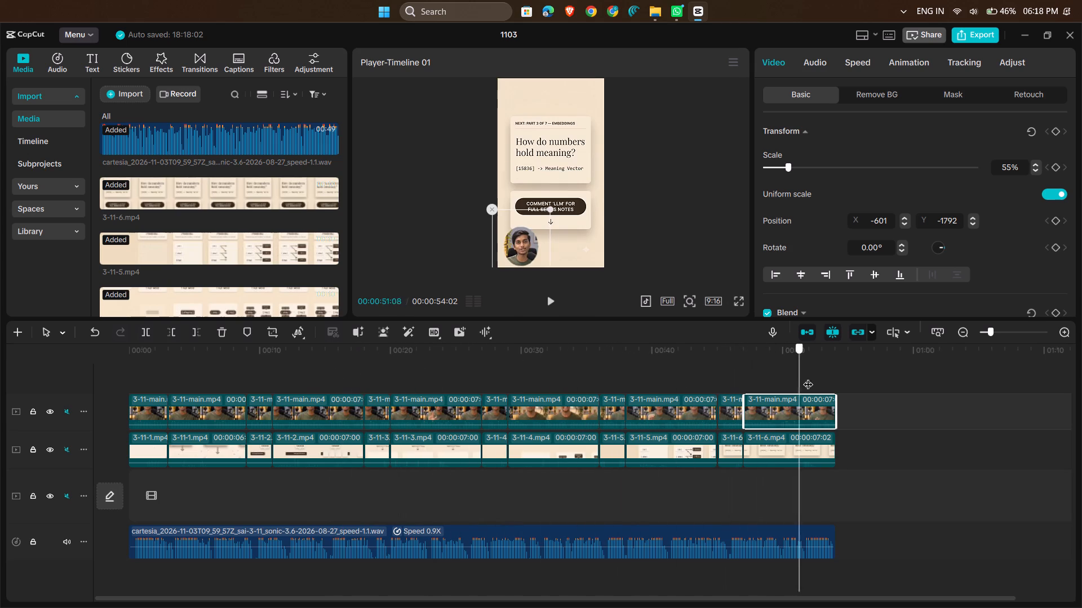
left_click_drag(808, 377, 856, 381)
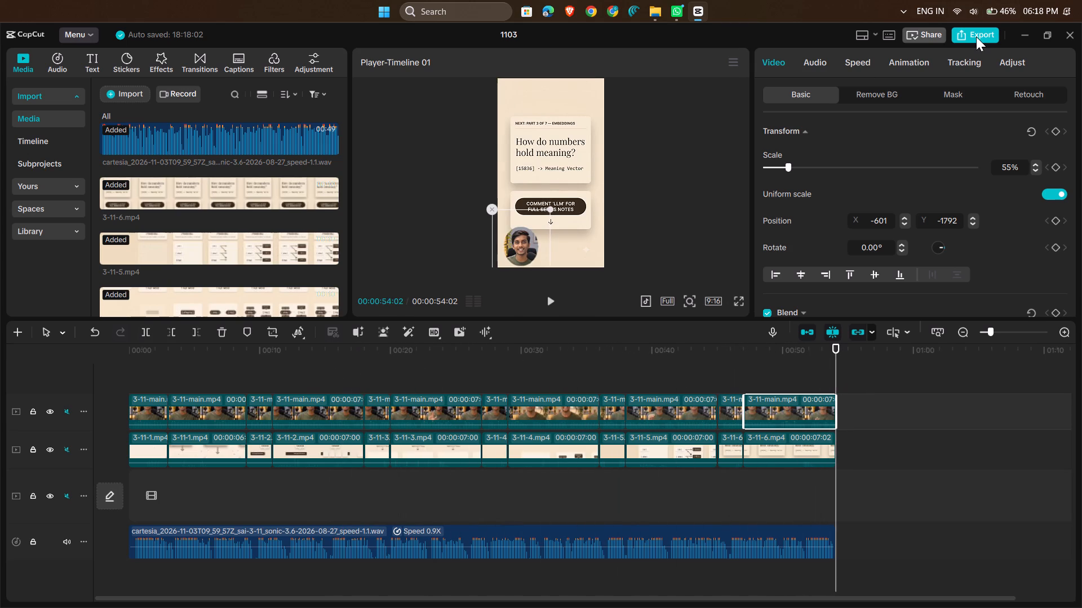
Export the video as an H.264 mp4 at 1080P and 30fps with the recommended bit rate, and pause the export preview.
left_click(976, 37)
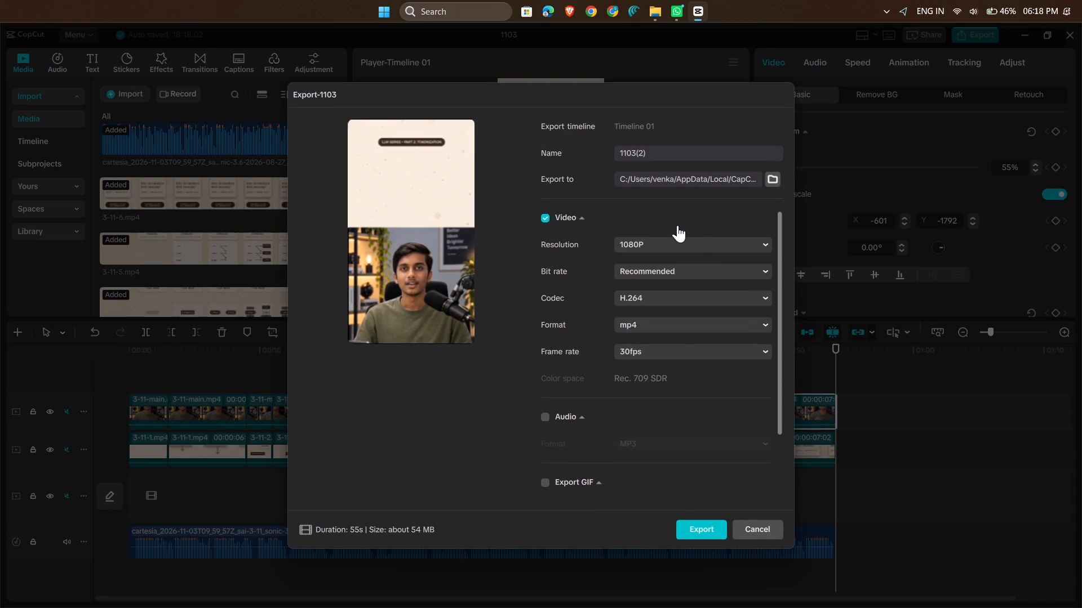
left_click(688, 245)
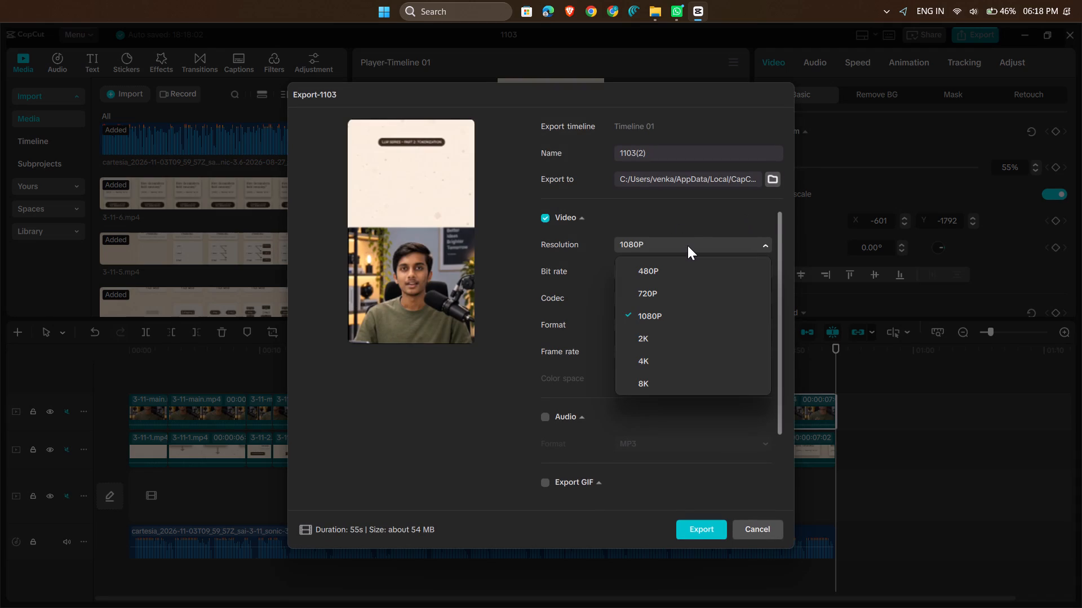
left_click(688, 245)
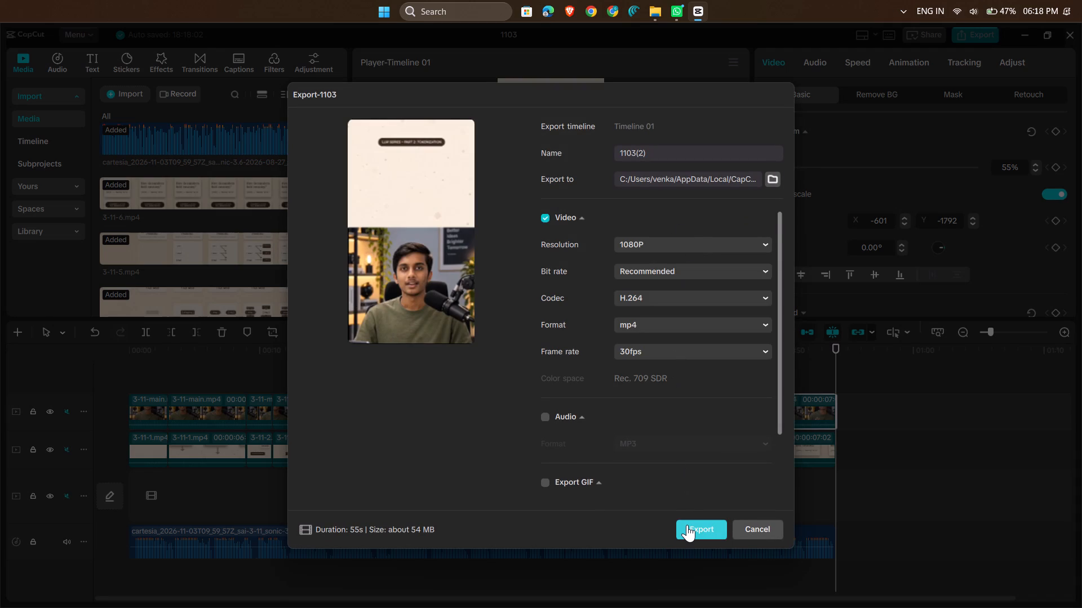
left_click(687, 525)
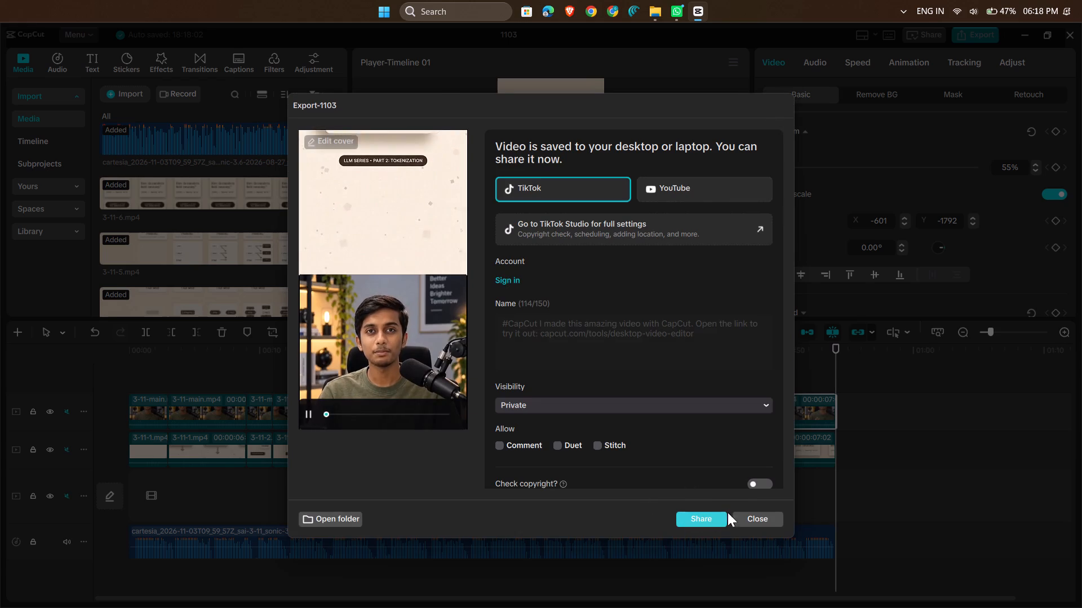
left_click(307, 414)
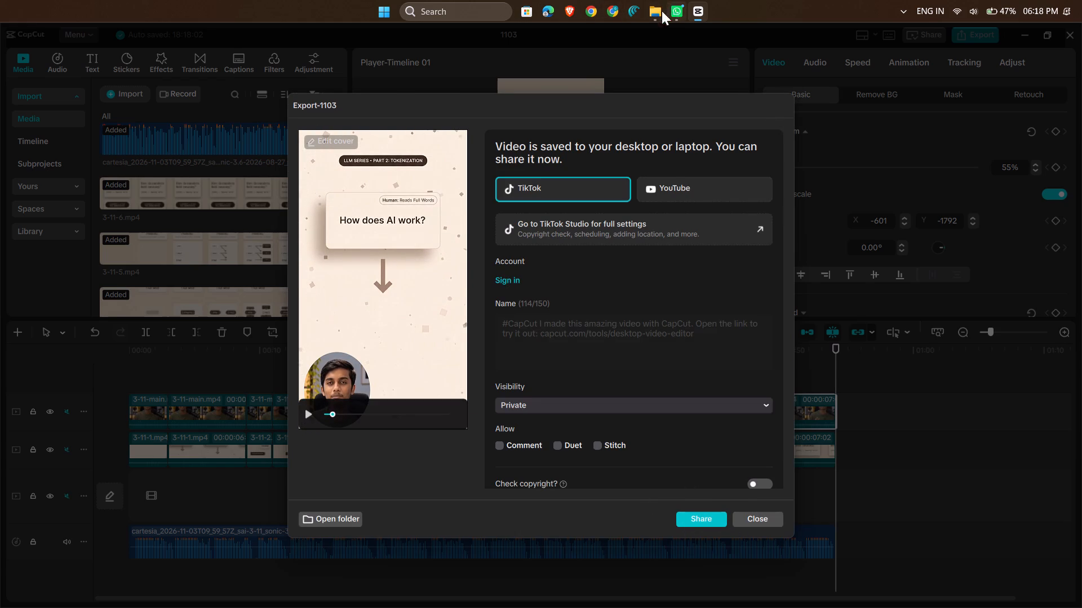
Switch to the Videos folder in File Explorer and play the exported 1103(2) video to review it.
left_click(697, 90)
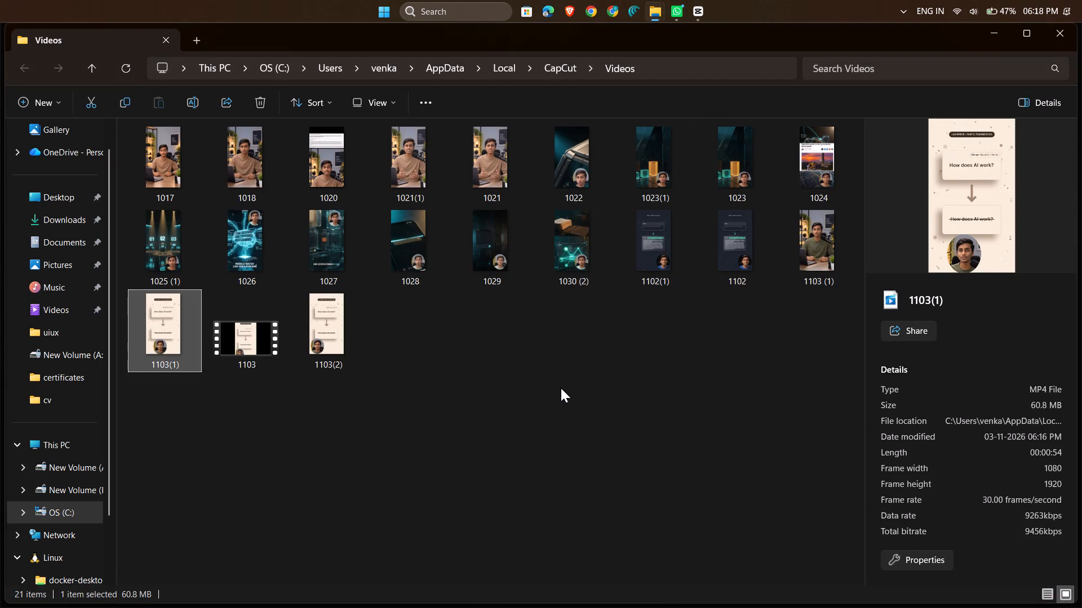
double_click(350, 347)
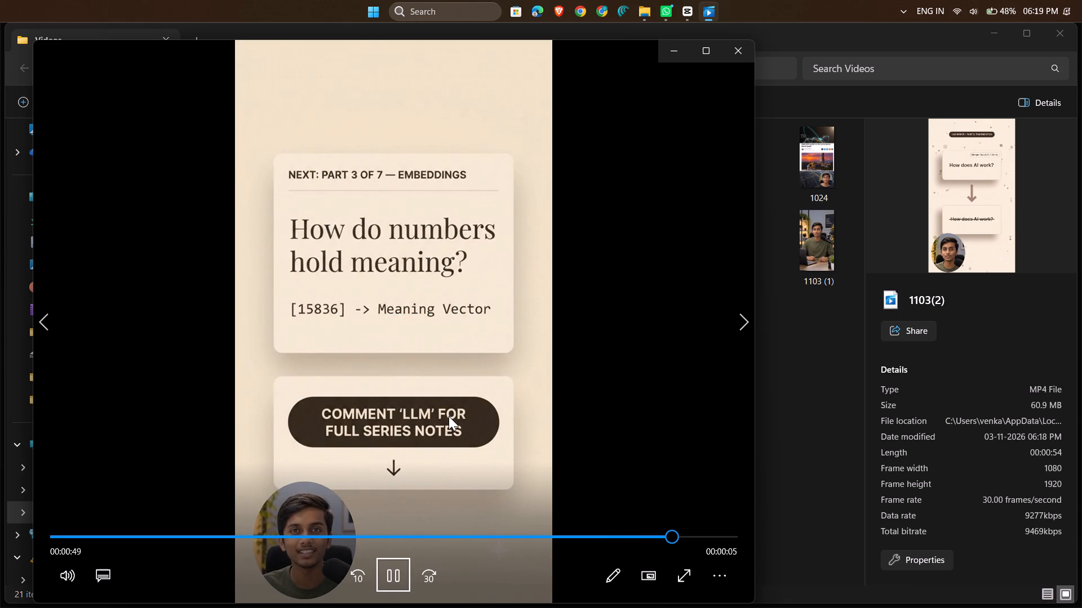
left_click(731, 47)
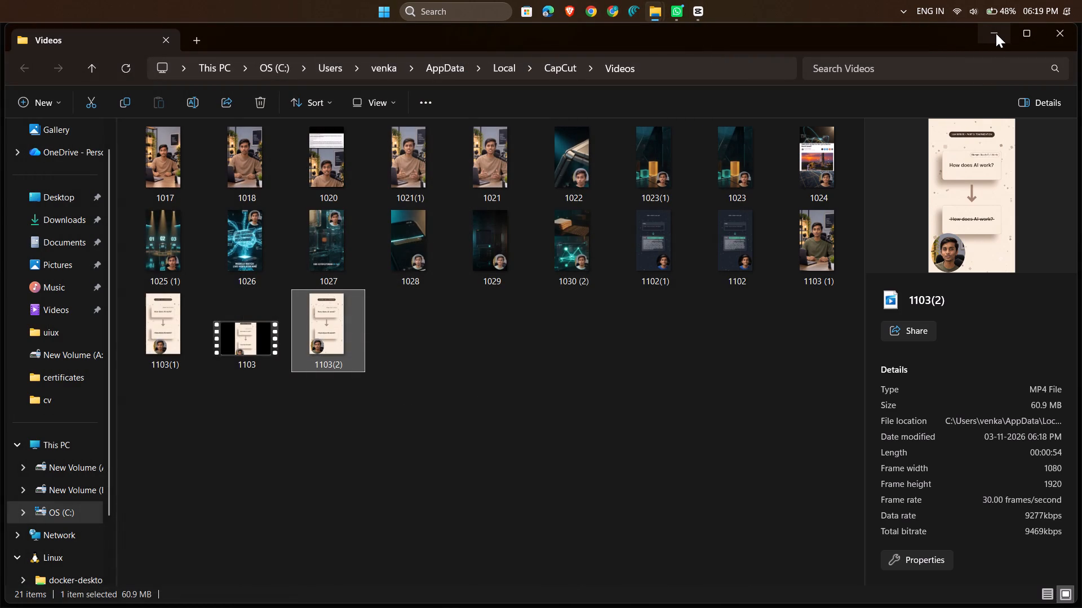
left_click(703, 13)
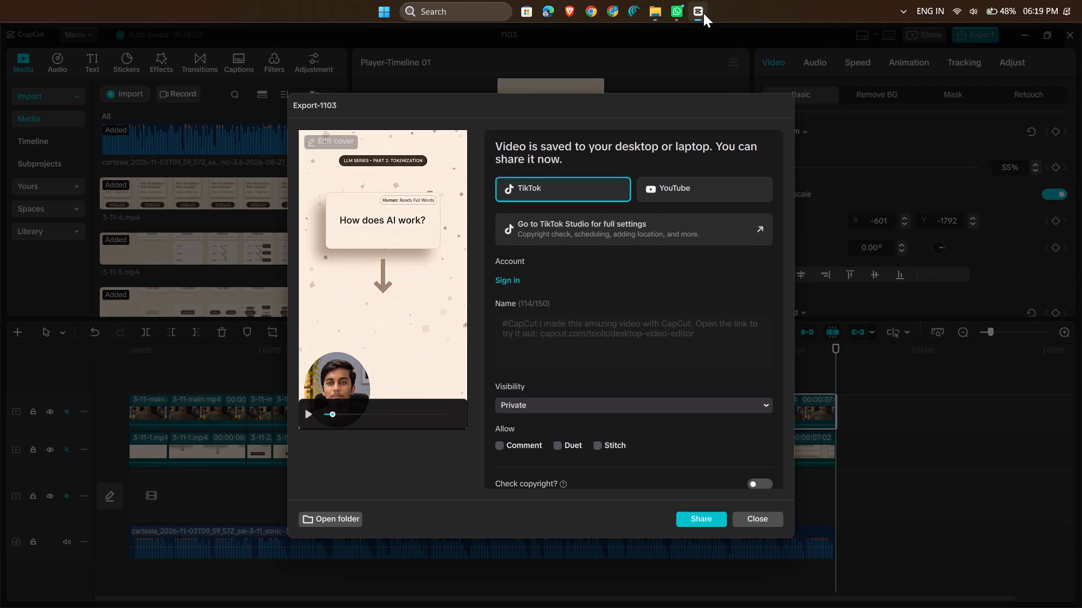
left_click(763, 522)
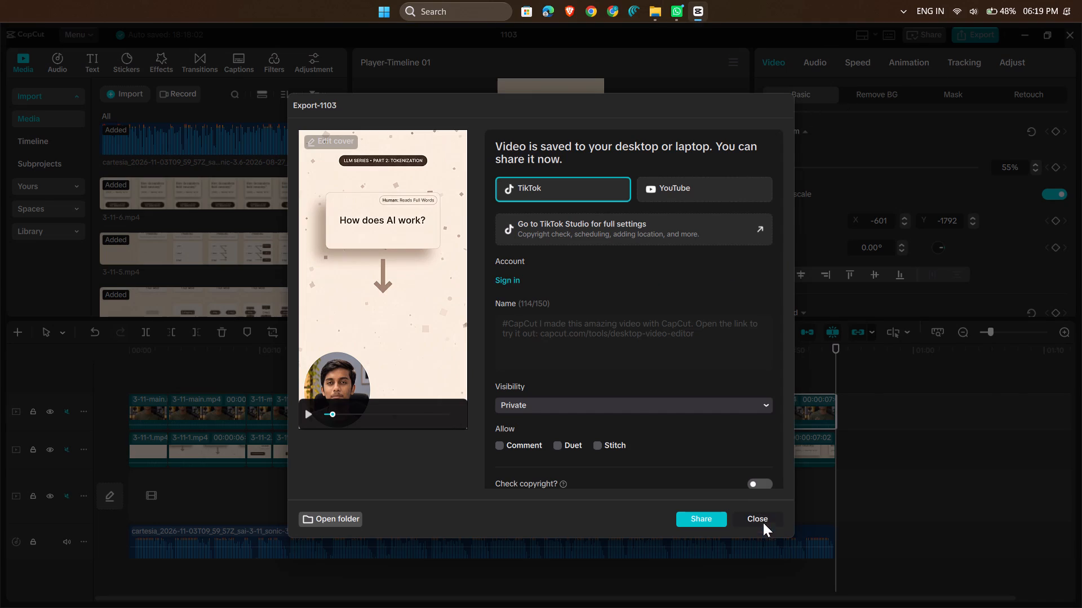